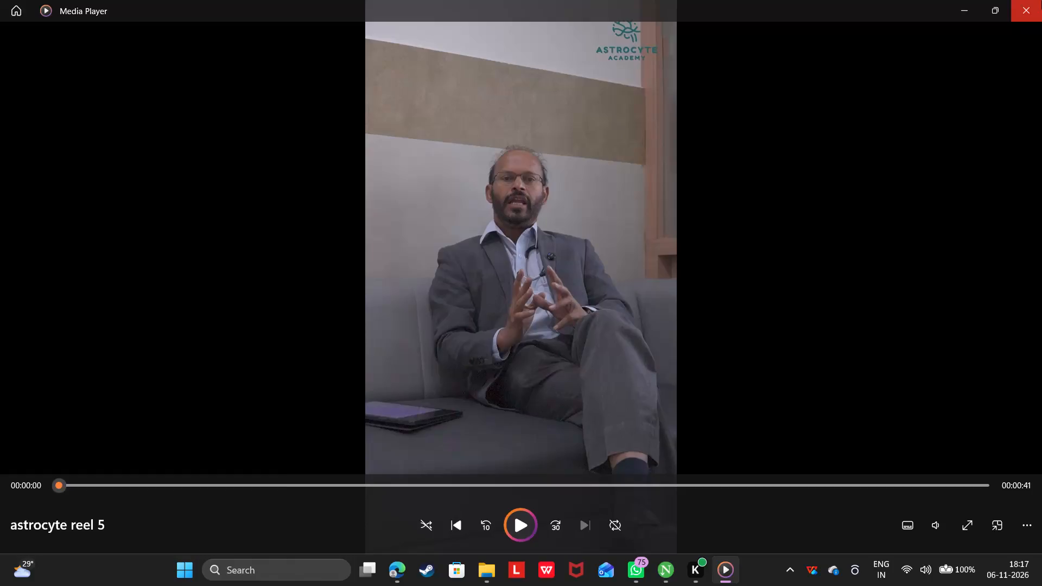
Close the astrocyte reel 5 video in Media Player.
left_click(1041, 1)
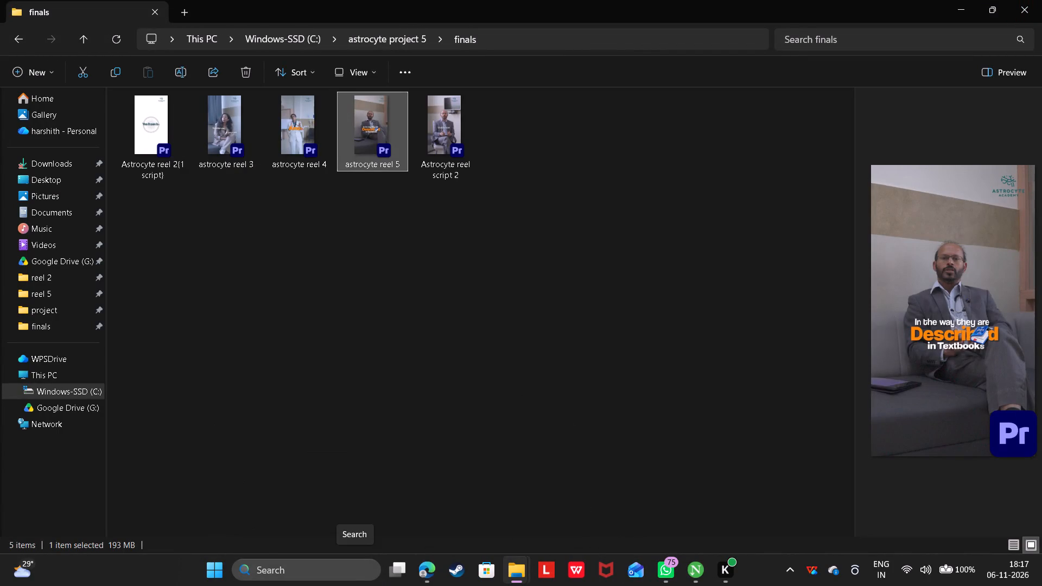
Search the system for "pr" and launch Adobe Premiere.
left_click(350, 568)
type("pr")
key("Return")
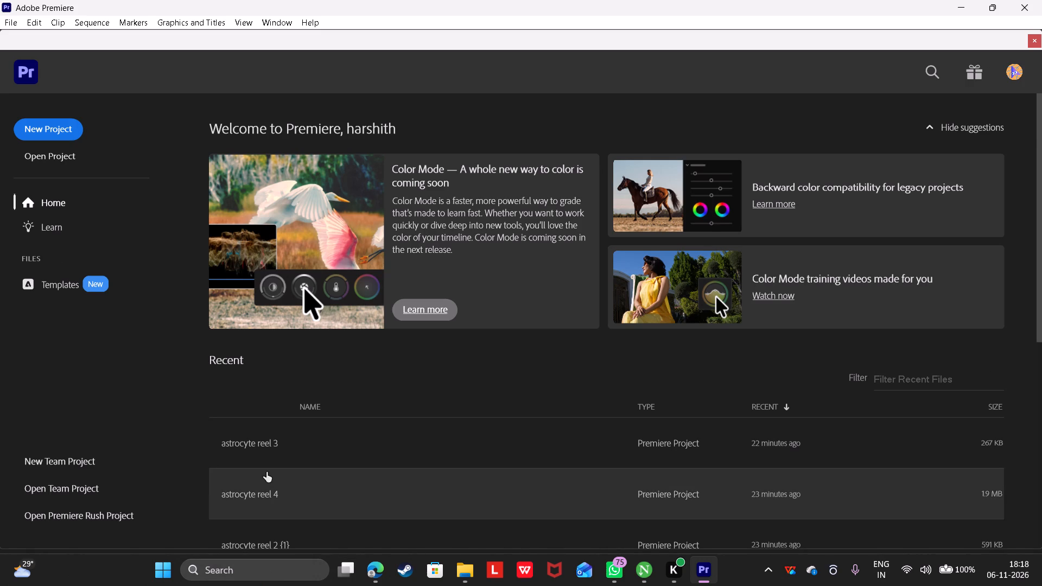
Open the recent project "astrocyre cyle reel 1".
scroll(266, 472, "down", 1)
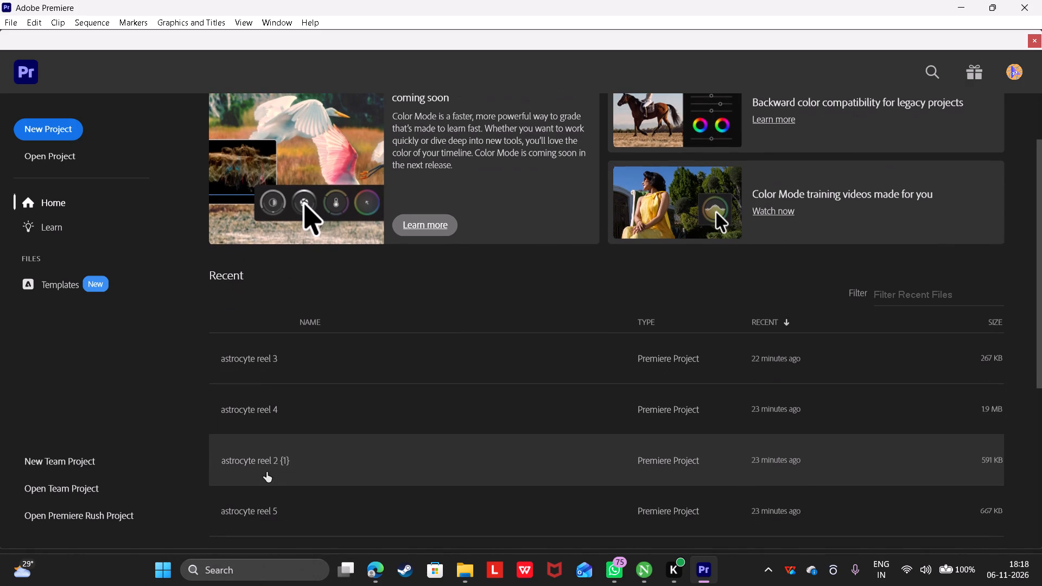
scroll(271, 454, "down", 1)
scroll(278, 517, "down", 1)
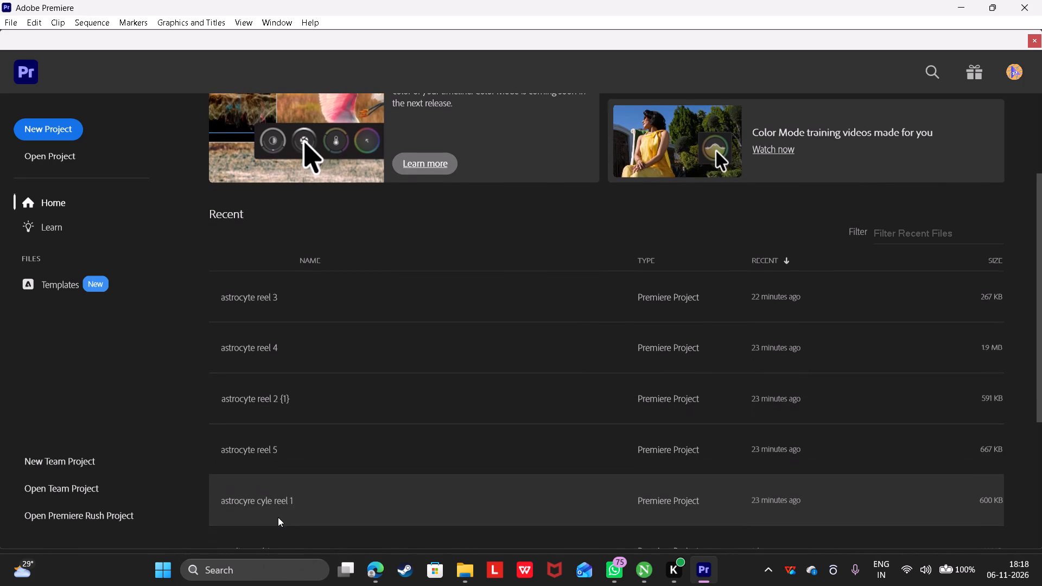
left_click(285, 510)
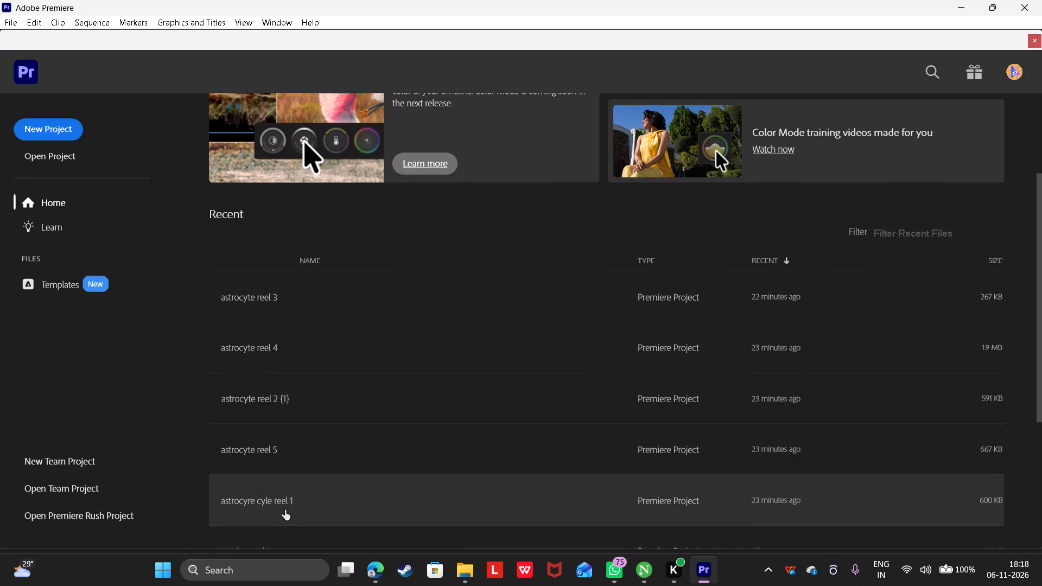
left_click(285, 510)
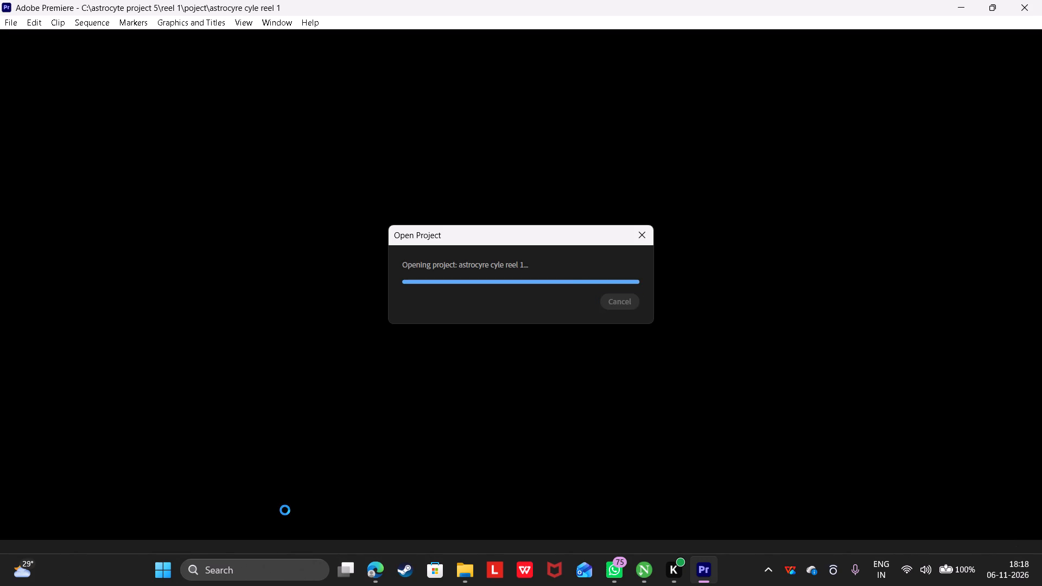
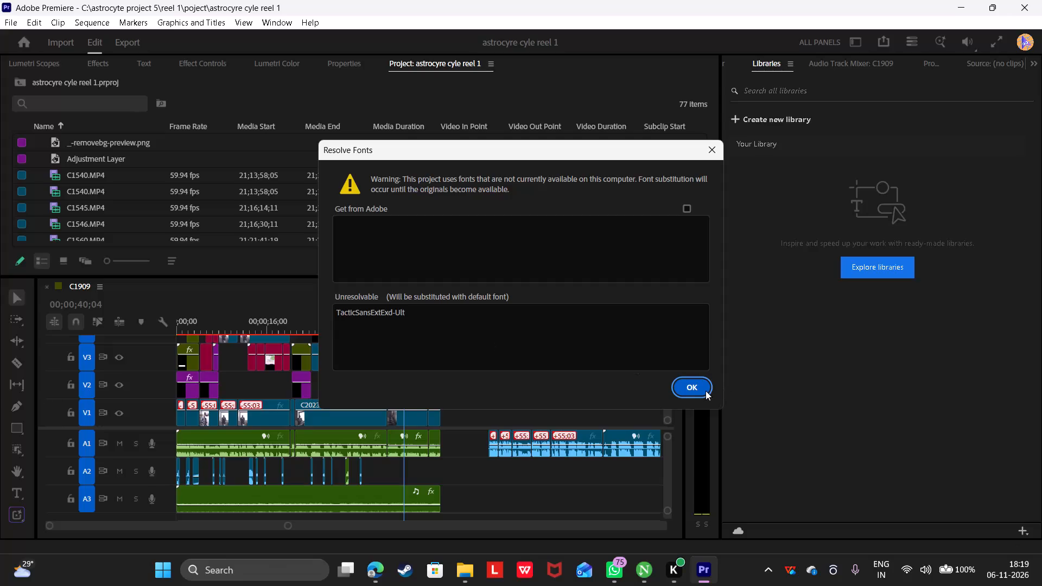
Accept the default font substitution for the unresolvable TacticSansExtExd-Ult font.
left_click(706, 391)
Review the C1909 sequence between about 16 and 20 seconds, examining the "Communicate Clearly" and "Clinical Judgement" caption shots.
left_click_drag(308, 322, 277, 329)
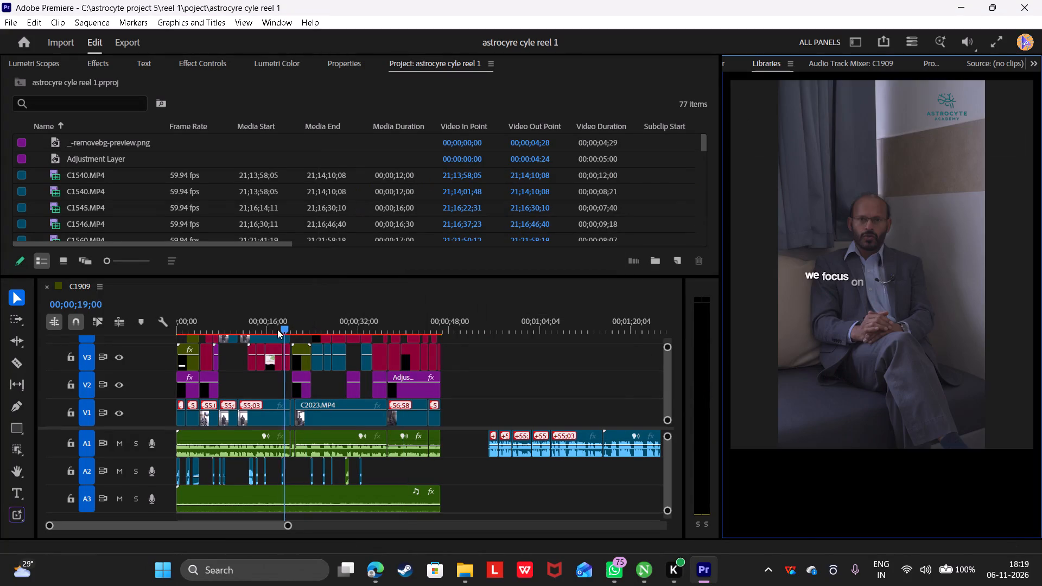
left_click_drag(277, 329, 273, 338)
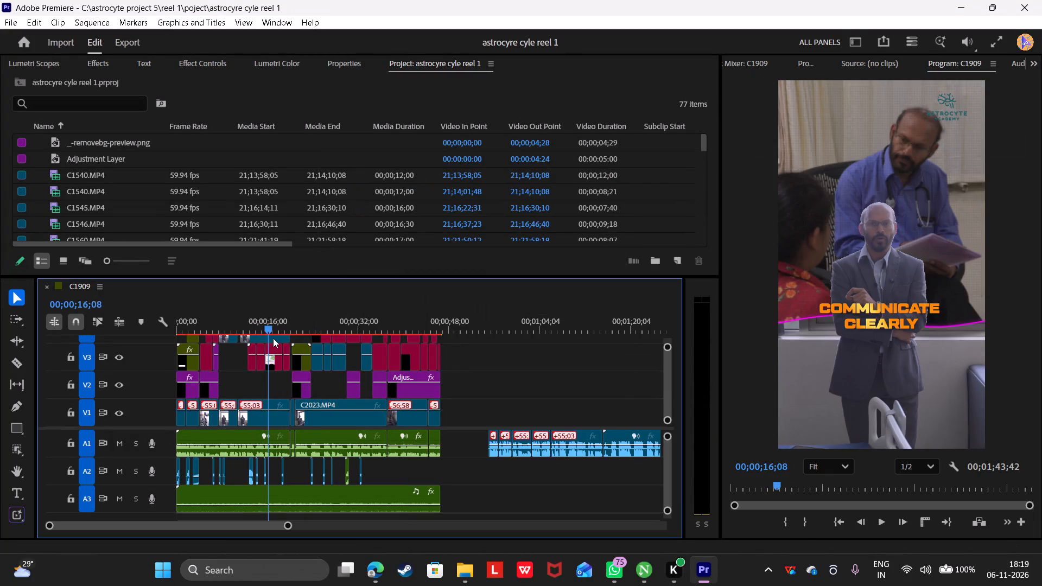
left_click_drag(273, 338, 284, 340)
key("space")
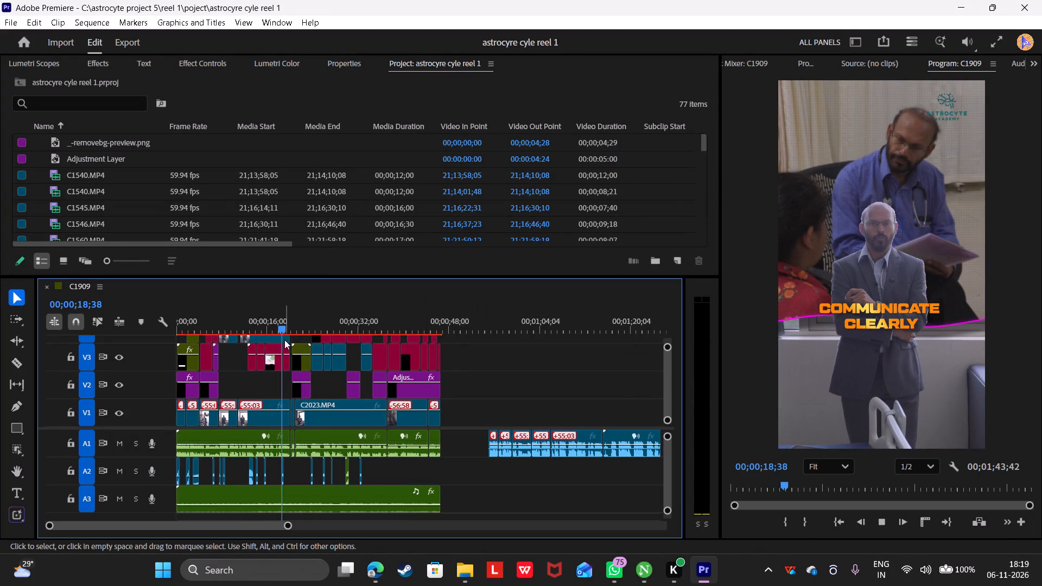
key("space")
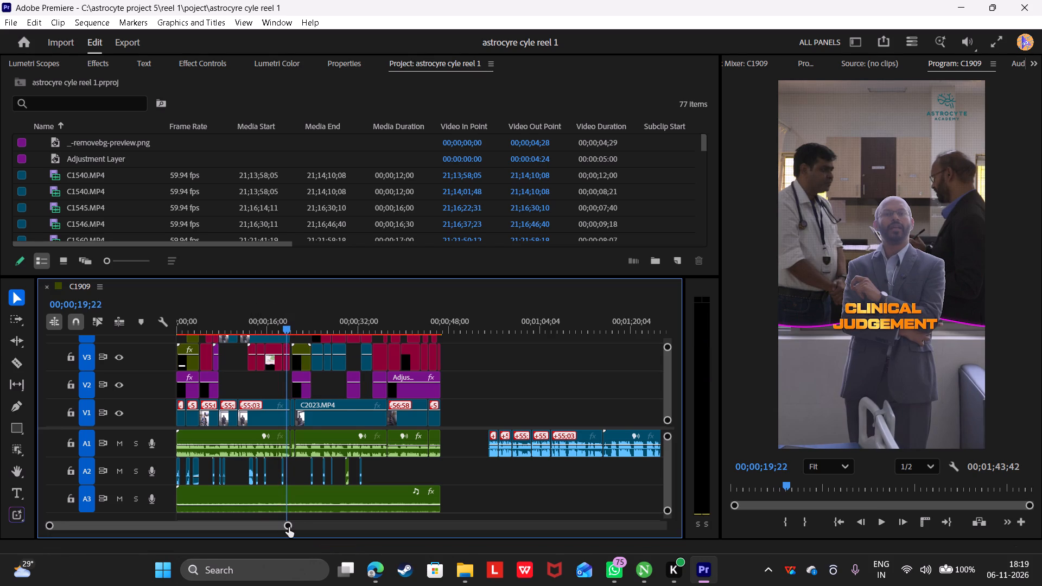
left_click_drag(289, 527, 201, 517)
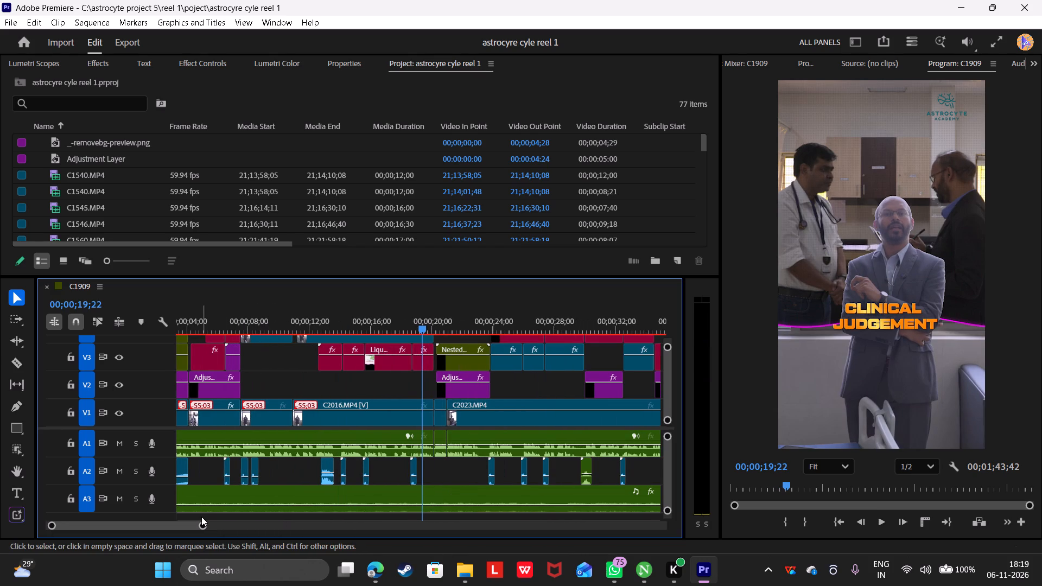
key("space")
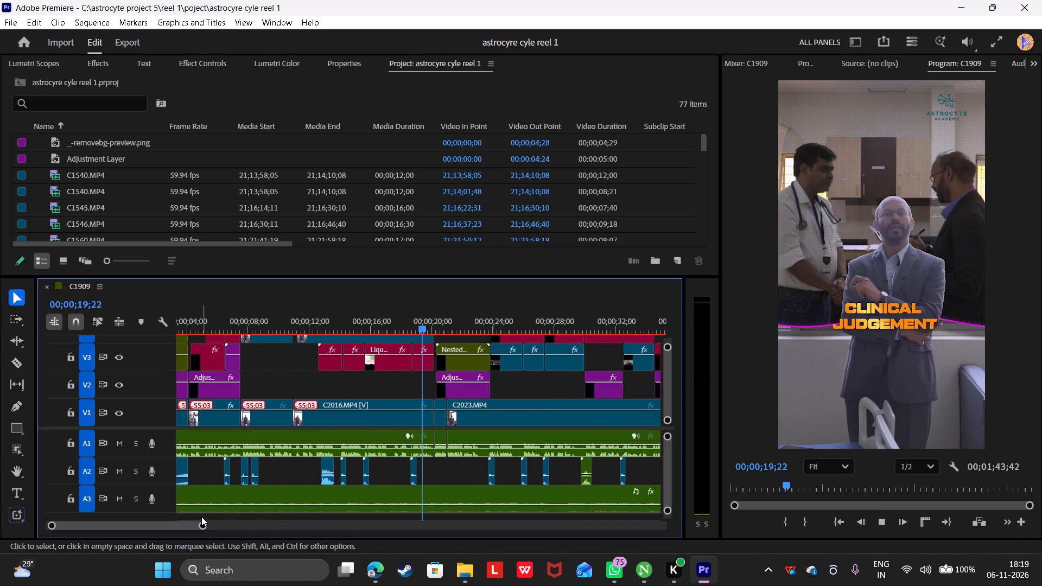
key("space")
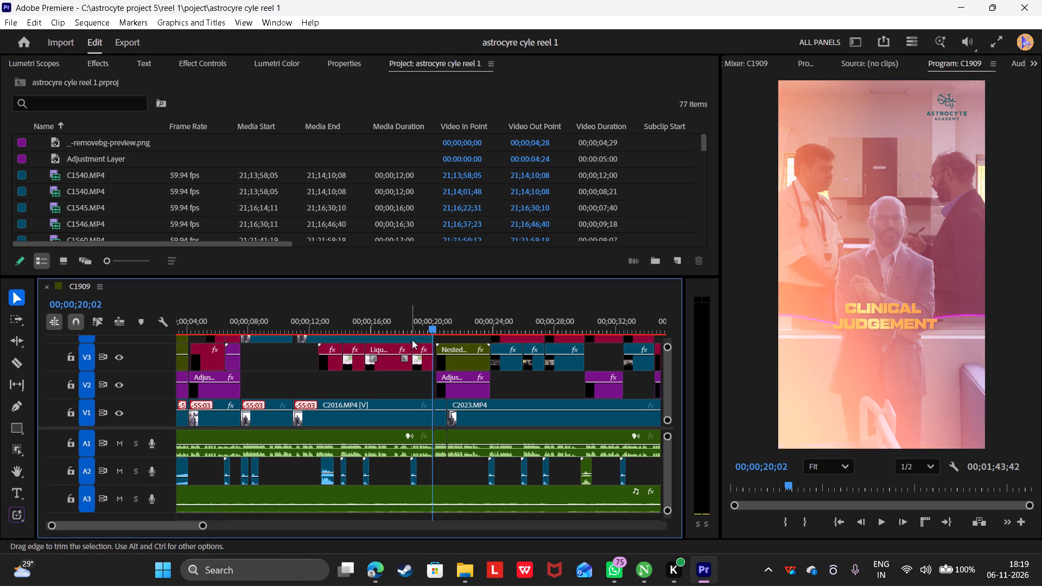
double_click(375, 327)
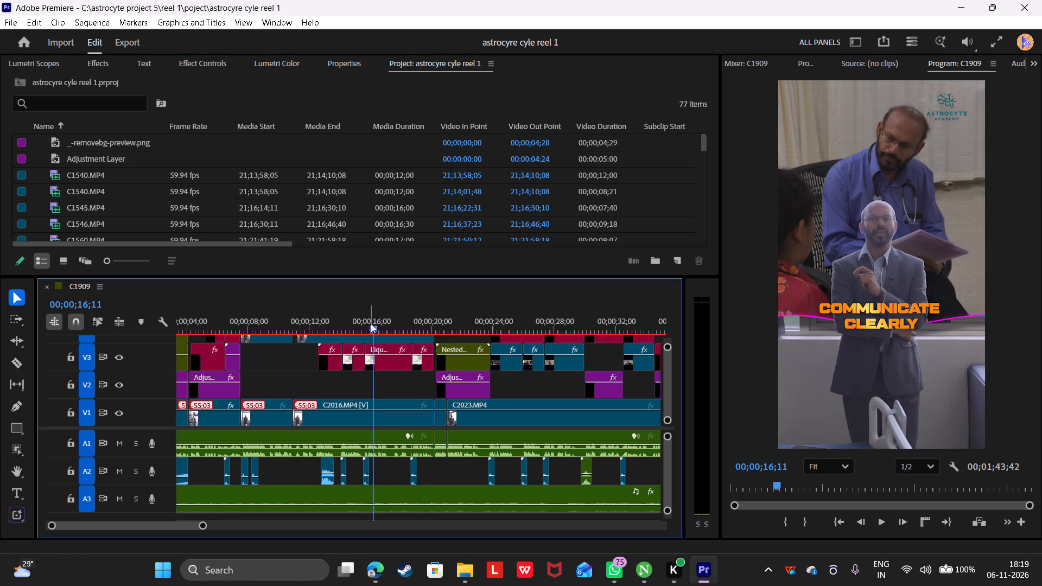
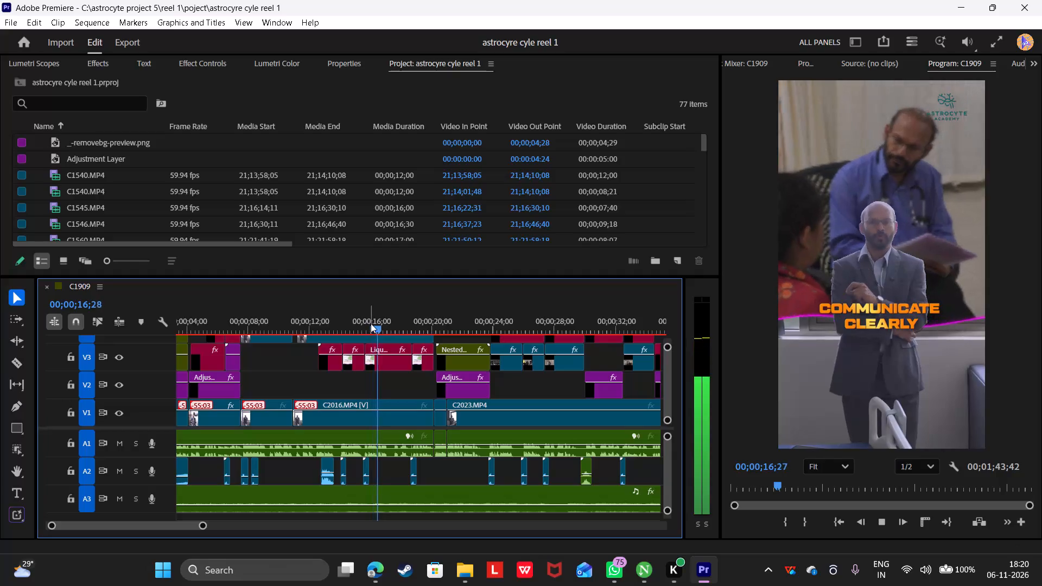
Stop the C1909 sequence playback at about 17 seconds, on the "Communicate Clearly" shot.
key("space")
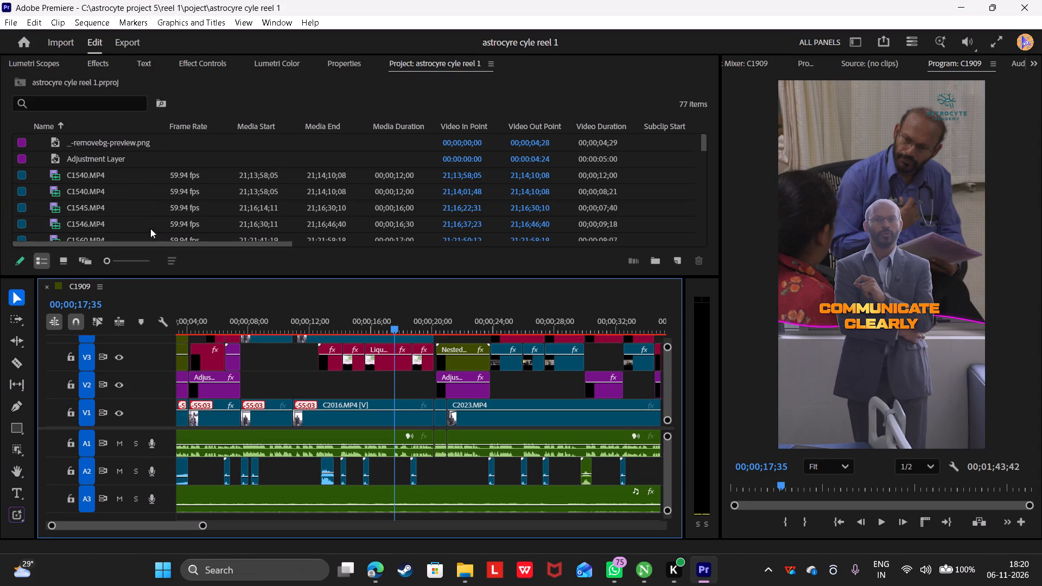
Create a new bin named broll in the project and open it.
left_click(662, 266)
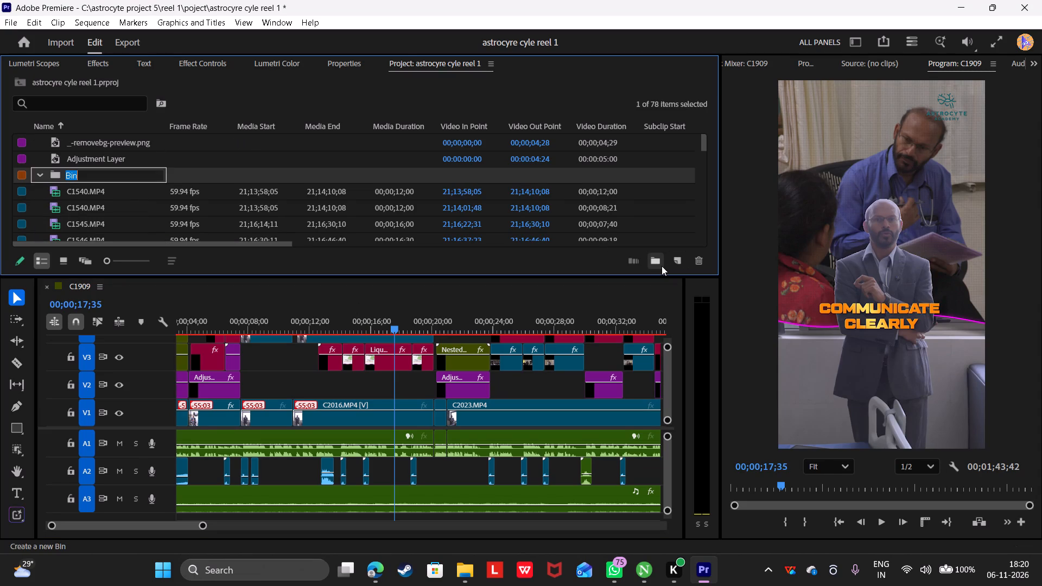
type("broll")
left_click(115, 182)
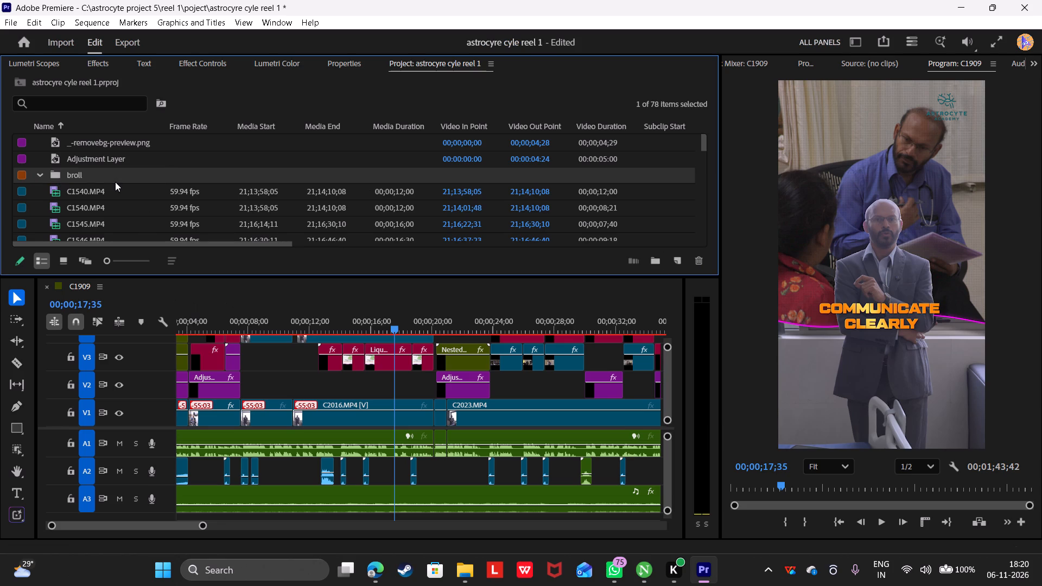
triple_click(54, 174)
triple_click(54, 174)
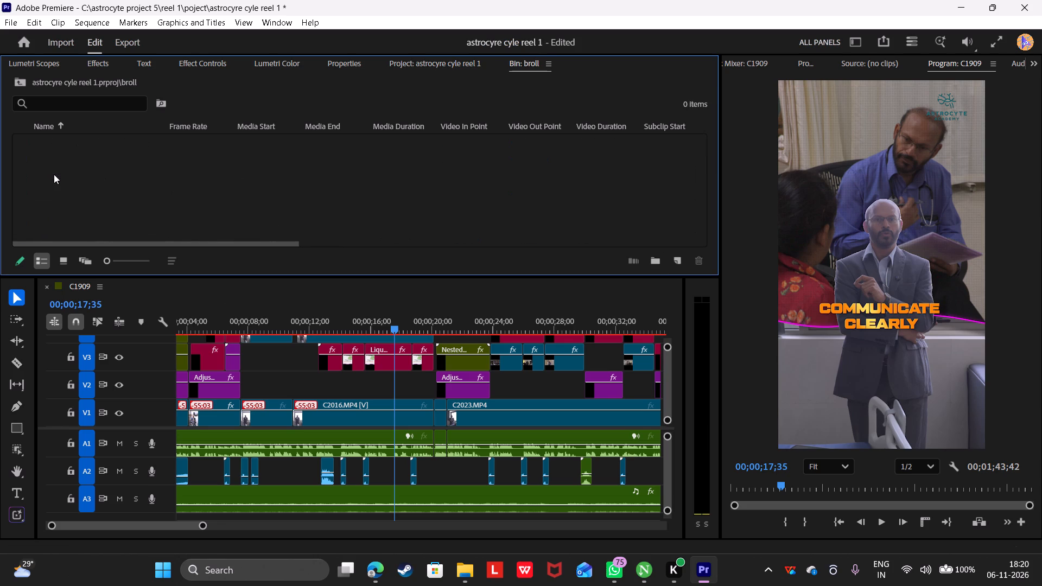
Import all the MP4 clips from the Pappachan folder in Downloads into the broll bin.
left_click(54, 174)
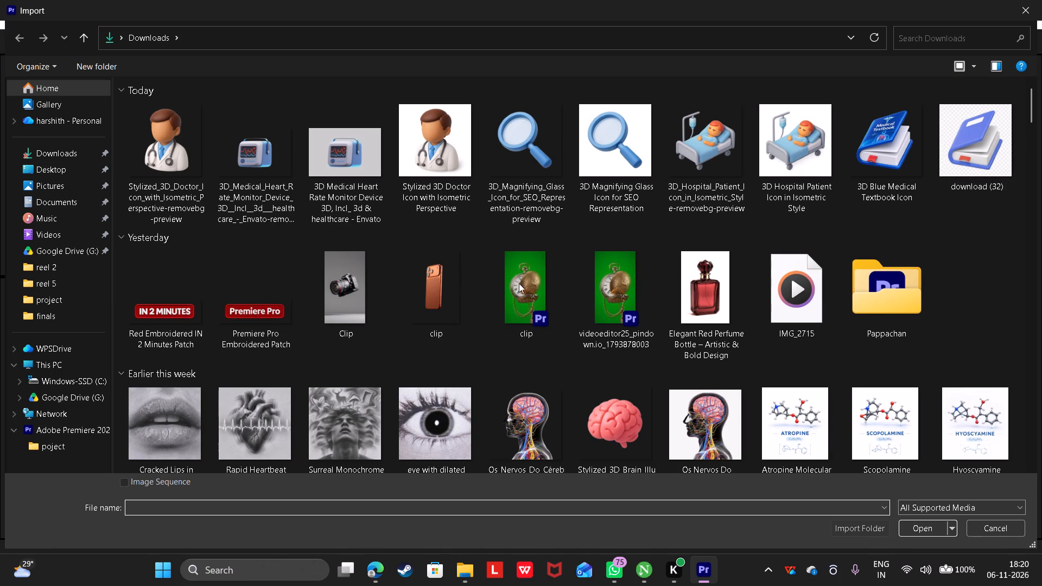
triple_click(913, 298)
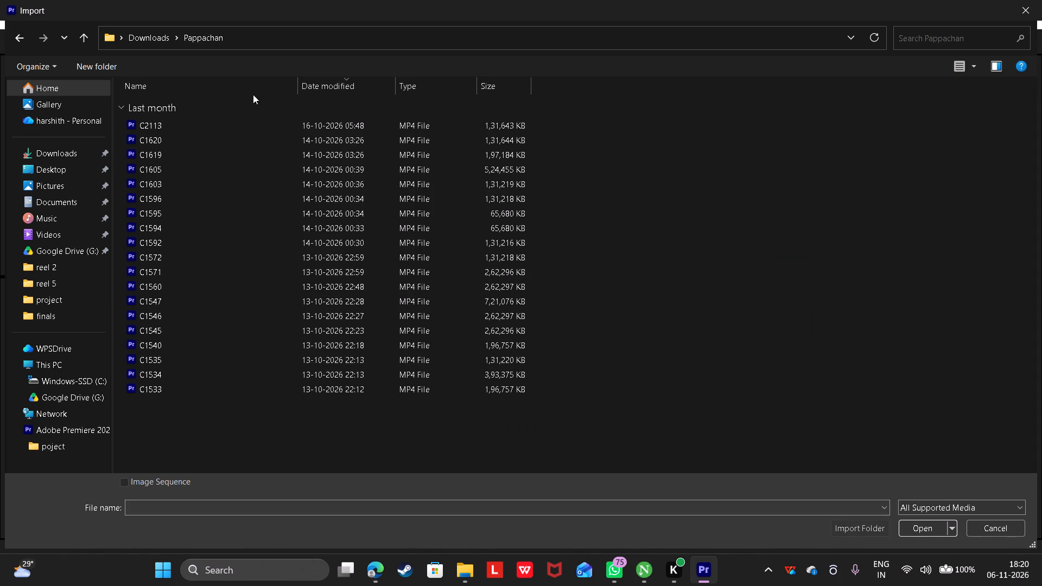
left_click(588, 111)
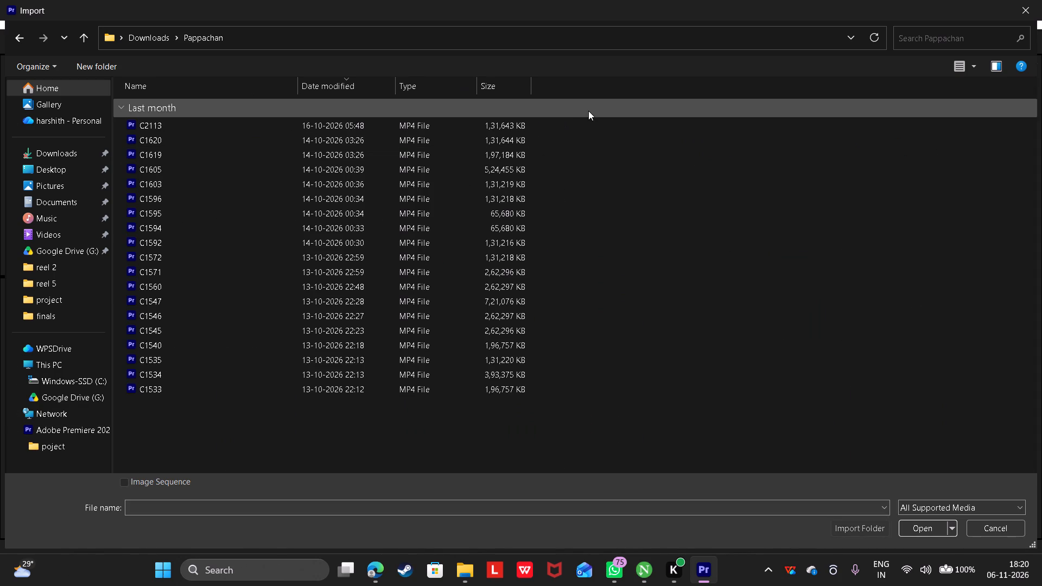
left_click(917, 524)
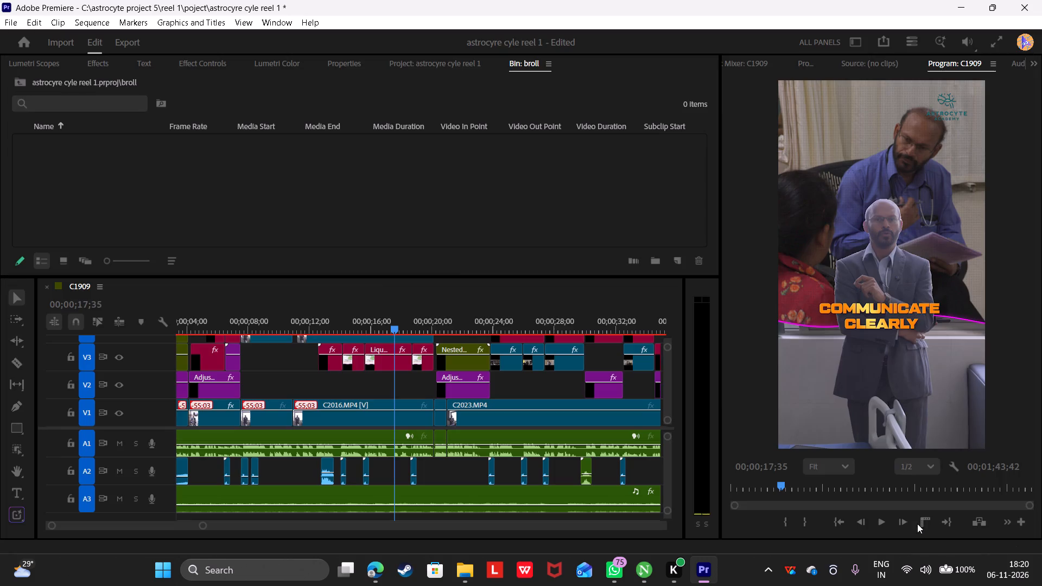
Preview the imported broll clips from C1605 back through C1603, C1596 and C1594 to C1592 in the source monitor.
left_click(51, 152)
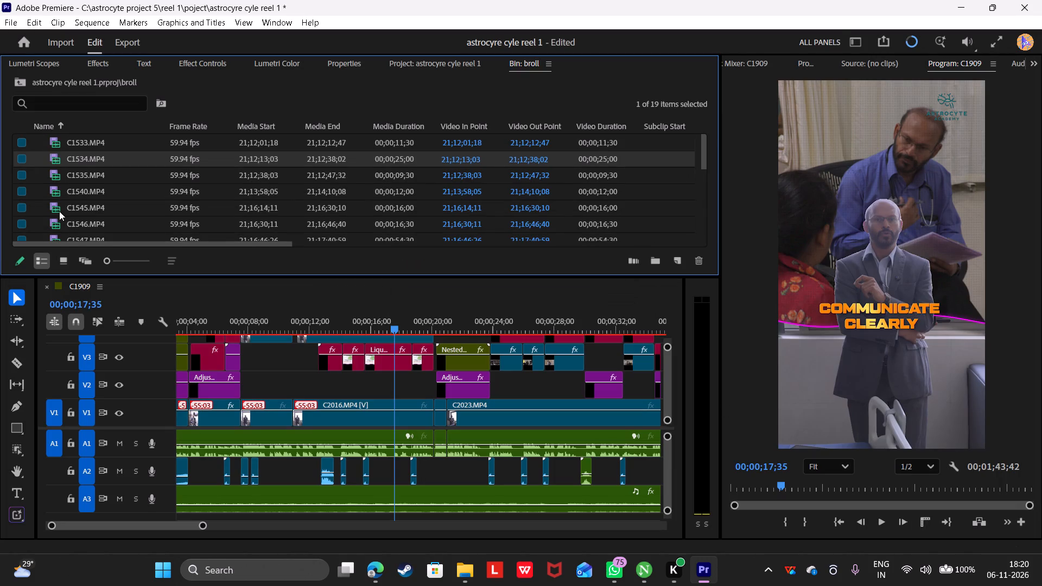
scroll(59, 211, "down", 3)
triple_click(52, 167)
left_click(52, 167)
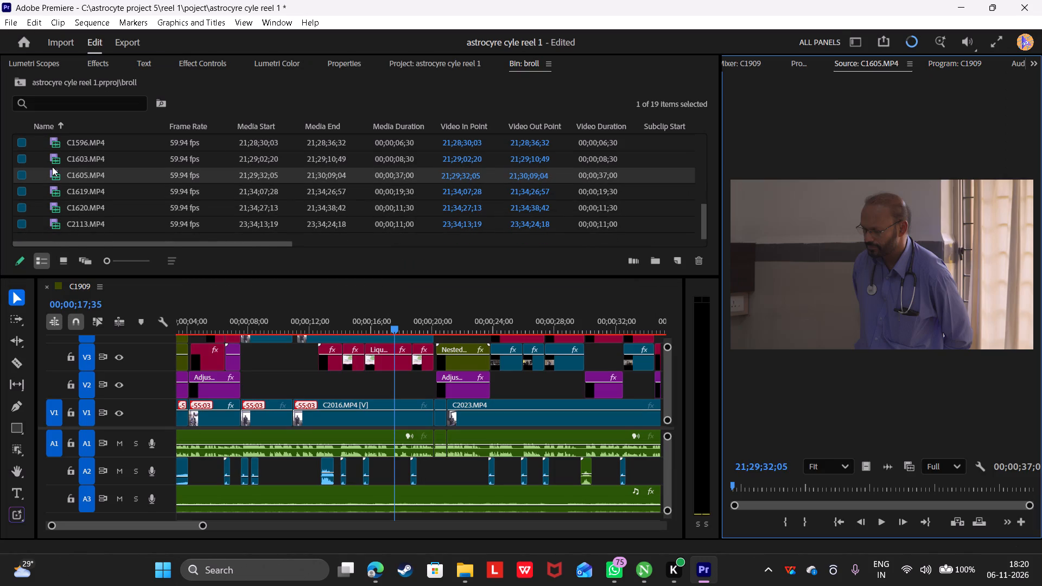
triple_click(56, 161)
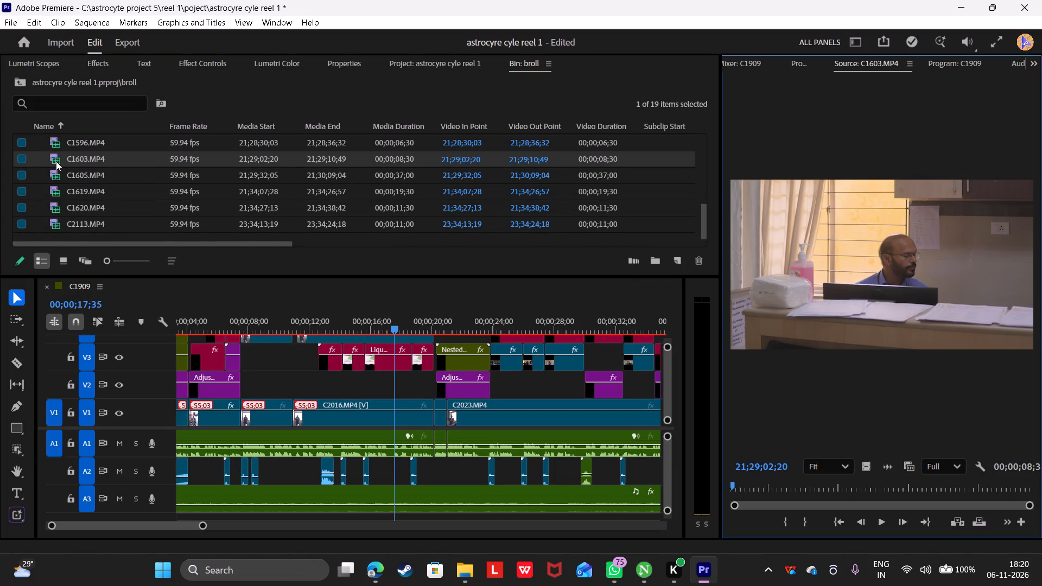
triple_click(52, 143)
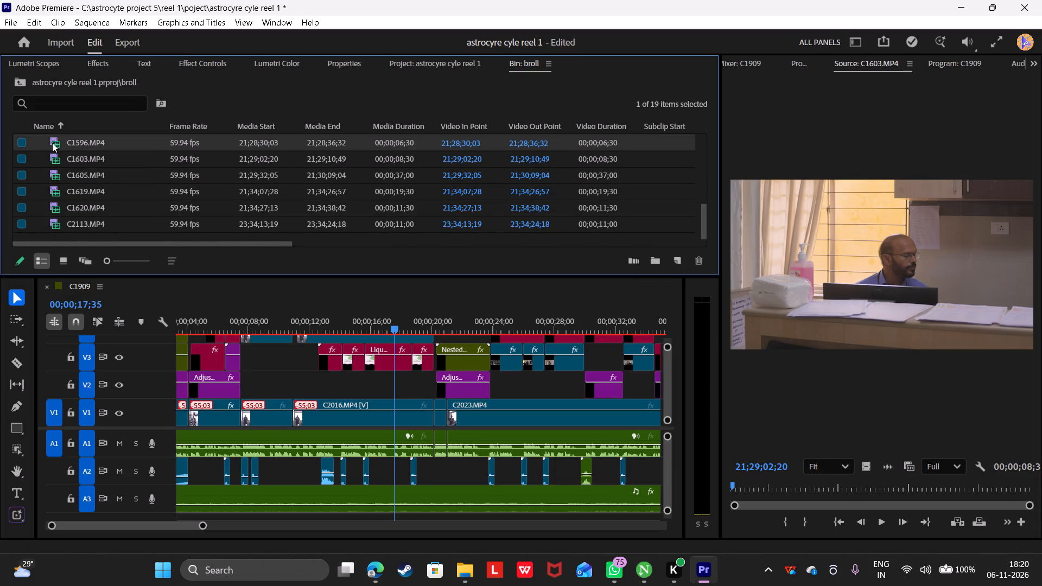
triple_click(57, 174)
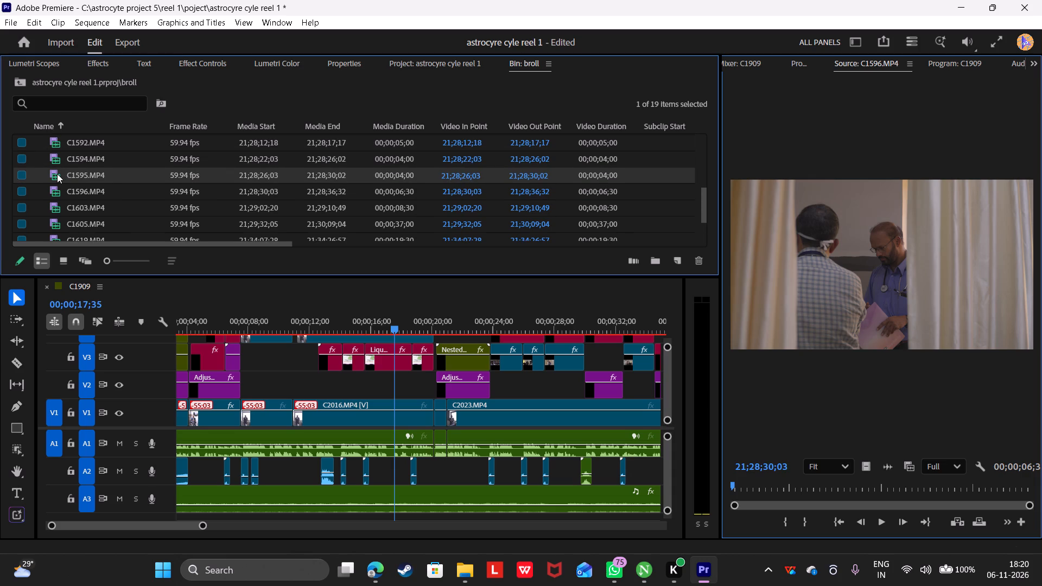
triple_click(54, 158)
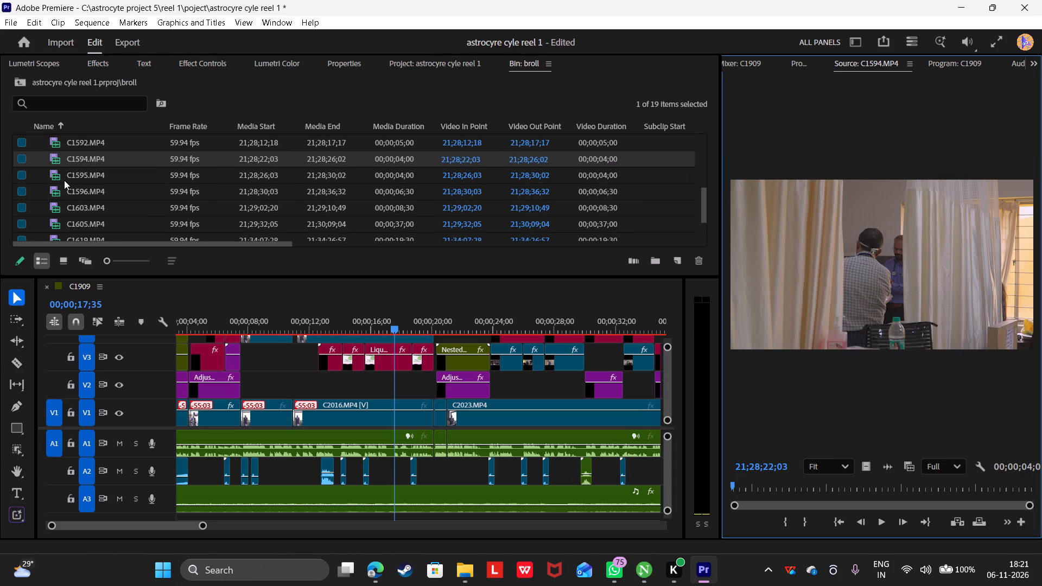
triple_click(55, 176)
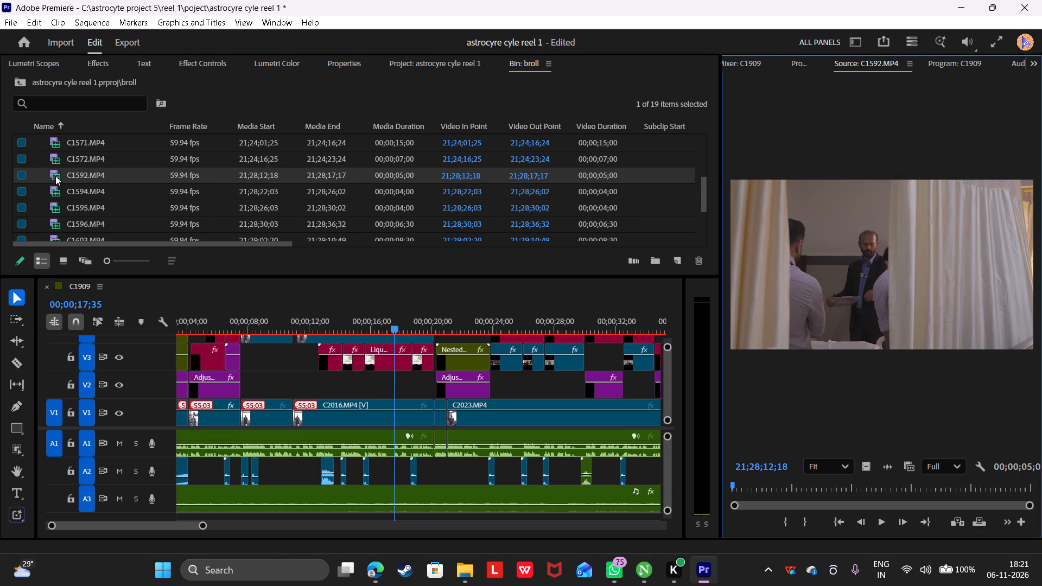
Preview the earlier broll clips from C1535 to C1547, including C1540, C1545 and C1546.
triple_click(55, 158)
triple_click(55, 158)
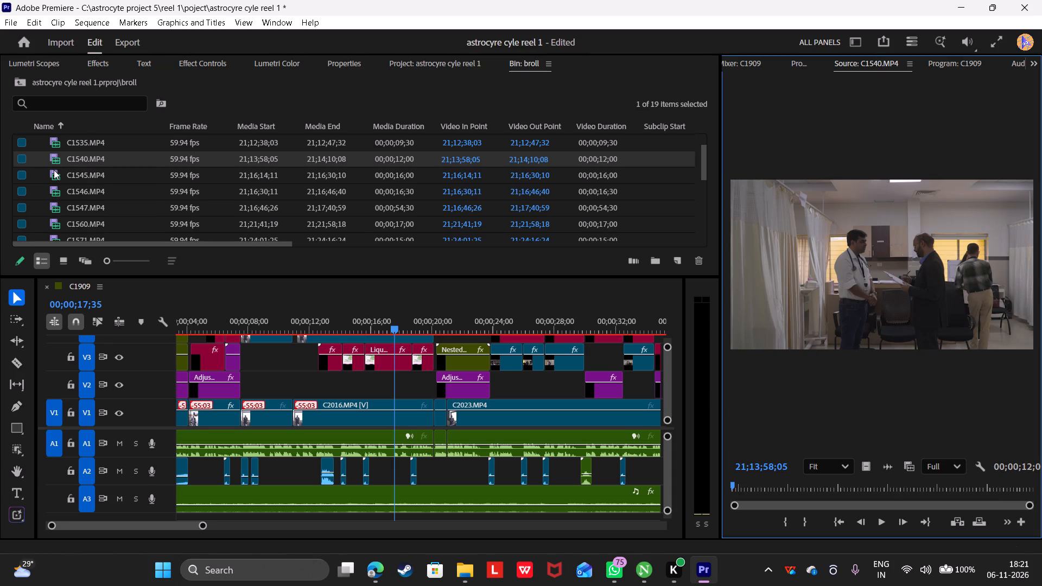
triple_click(54, 170)
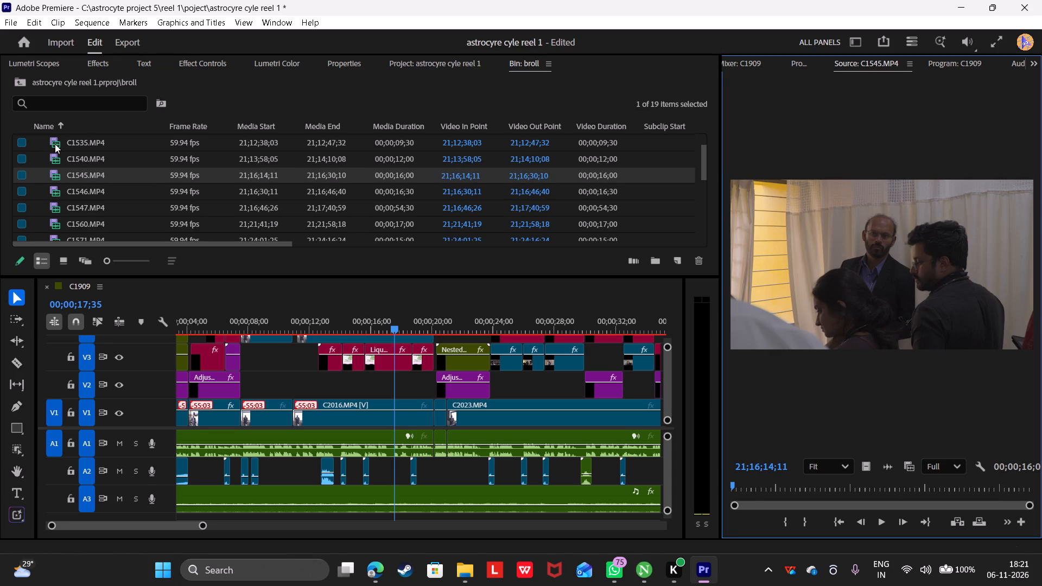
triple_click(55, 144)
triple_click(57, 186)
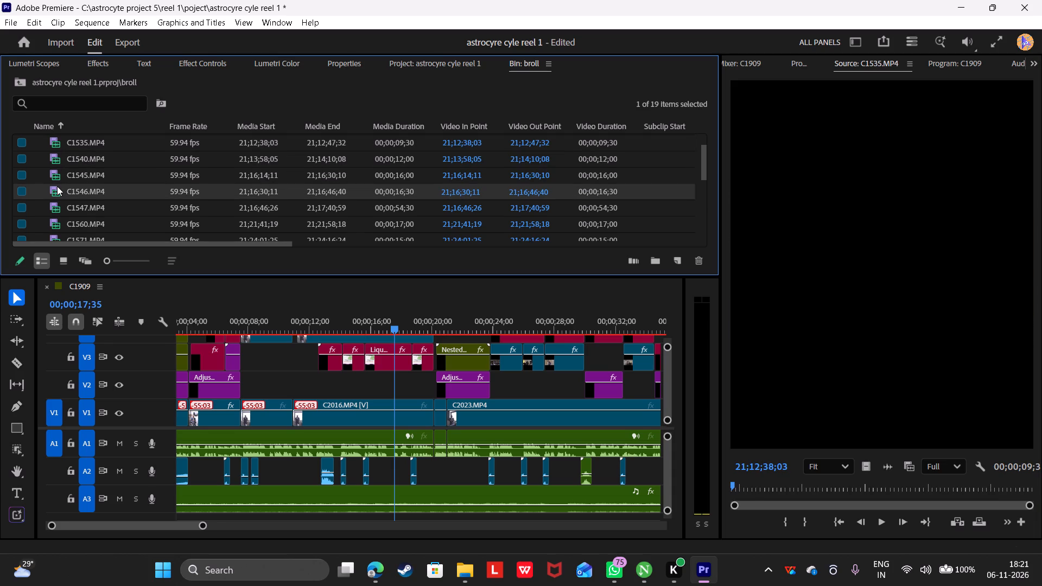
triple_click(55, 210)
left_click(55, 210)
Compare the first four broll clips, previewing C1540, C1535, C1534 and C1533 in turn.
scroll(55, 210, "up", 1)
triple_click(53, 190)
left_click(53, 190)
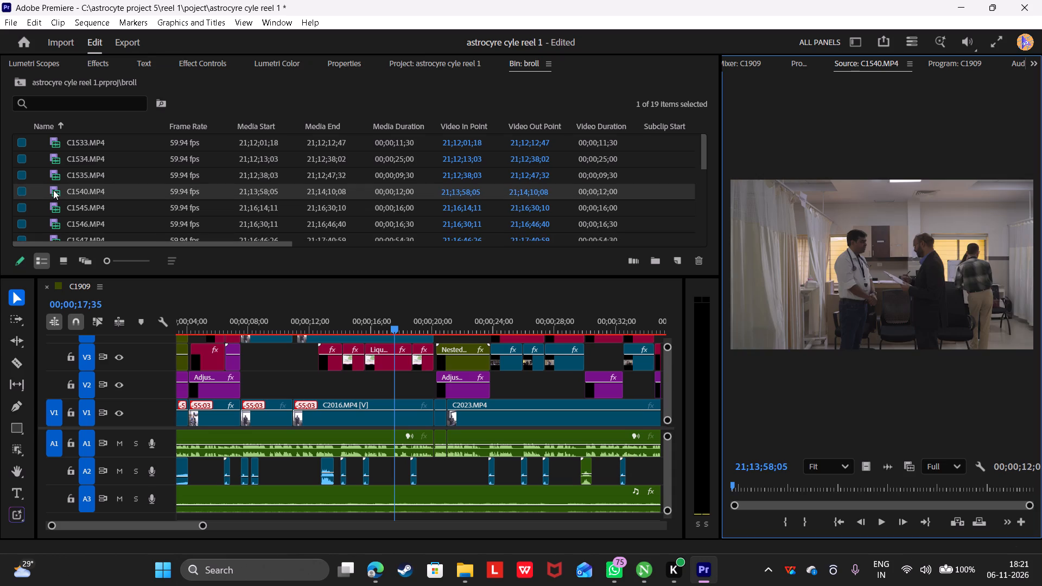
triple_click(55, 173)
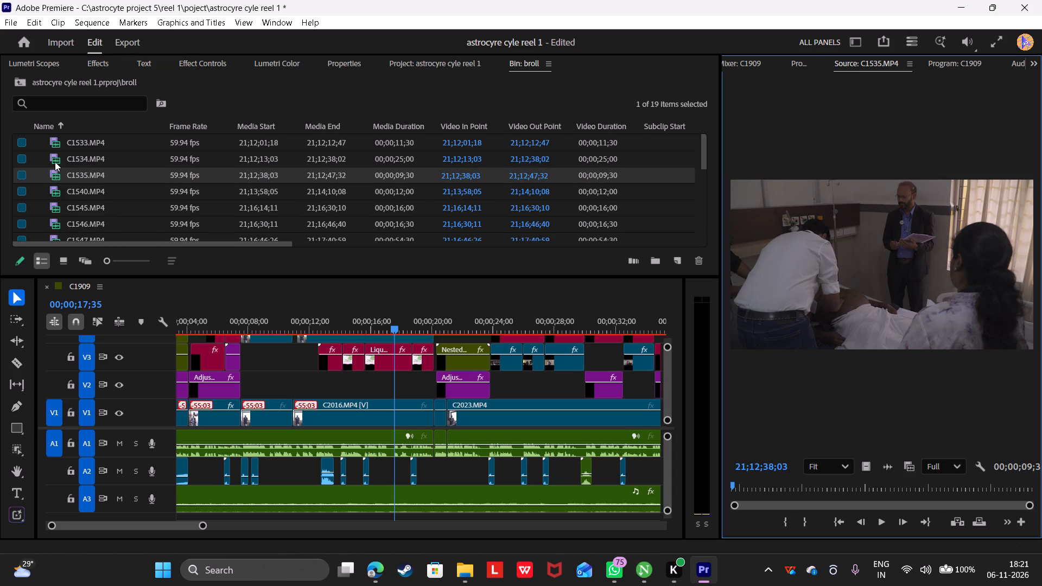
triple_click(55, 159)
left_click(55, 159)
scroll(55, 159, "up", 1)
triple_click(55, 159)
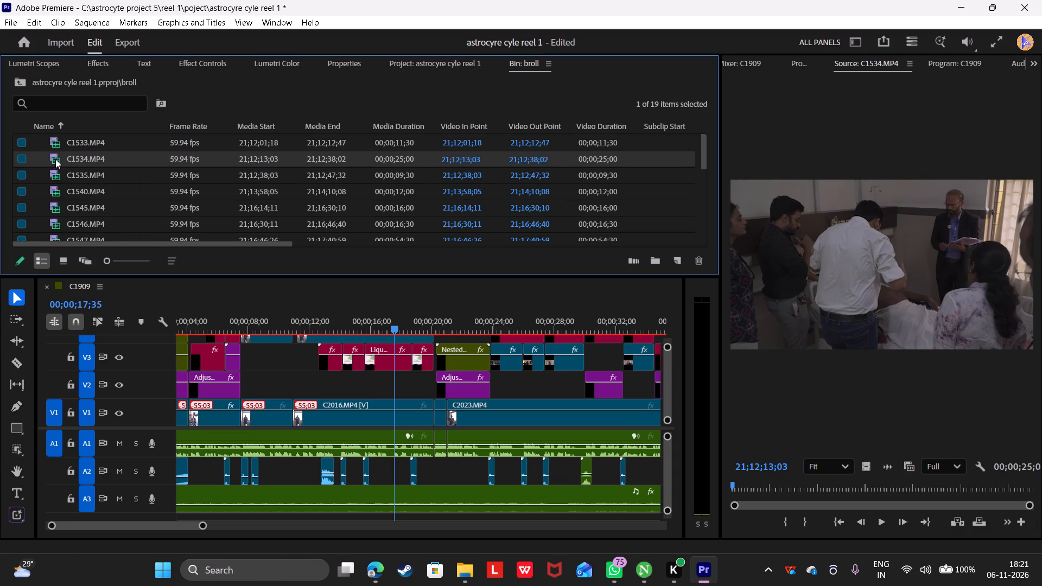
triple_click(55, 159)
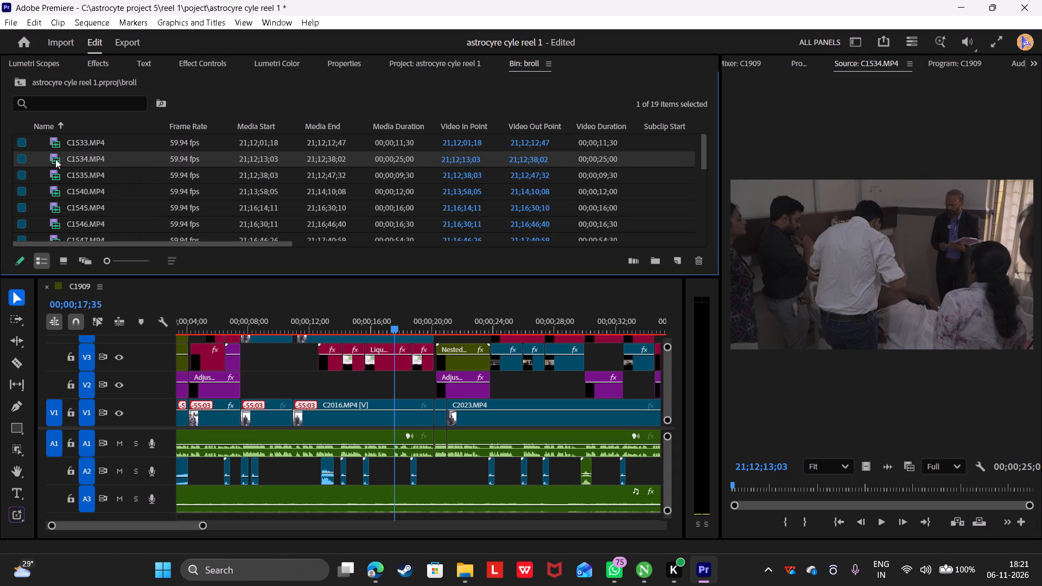
triple_click(55, 159)
left_click(55, 159)
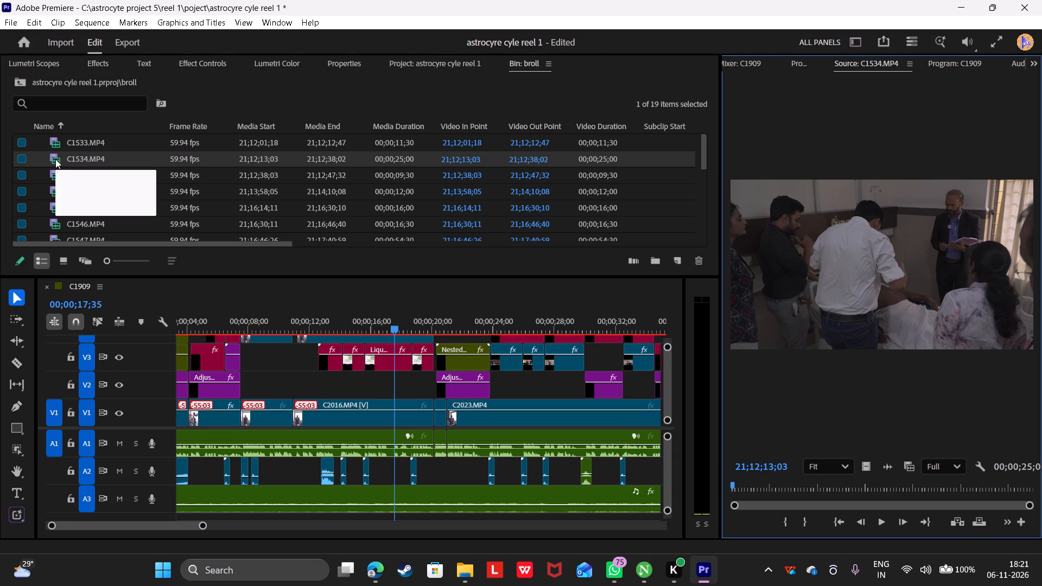
triple_click(55, 159)
triple_click(55, 139)
left_click(55, 139)
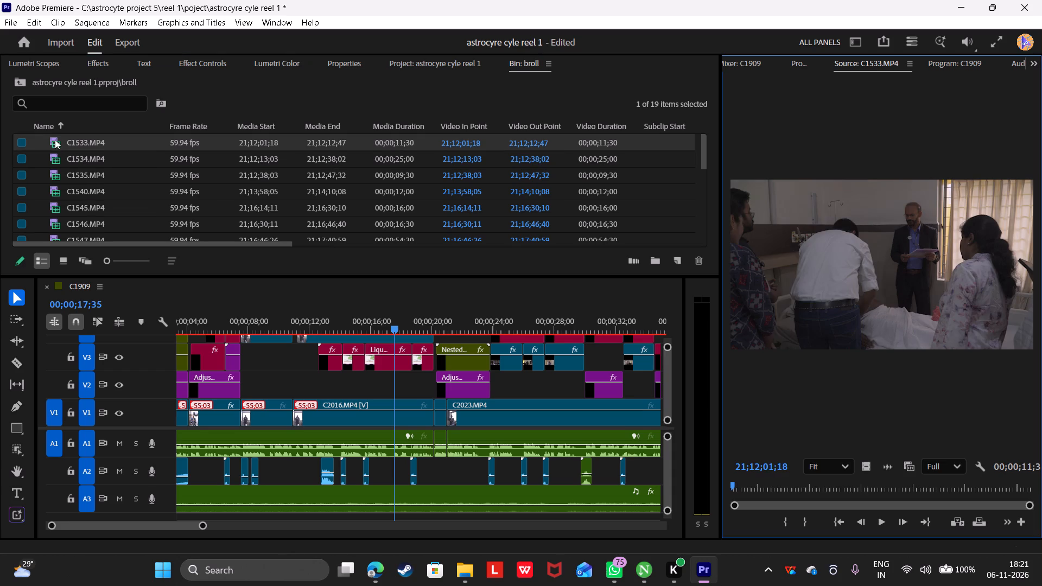
Go through the later broll clips again from C1619 back to C1592, looking for a suitable replacement shot.
scroll(61, 188, "down", 2)
triple_click(61, 188)
left_click(61, 188)
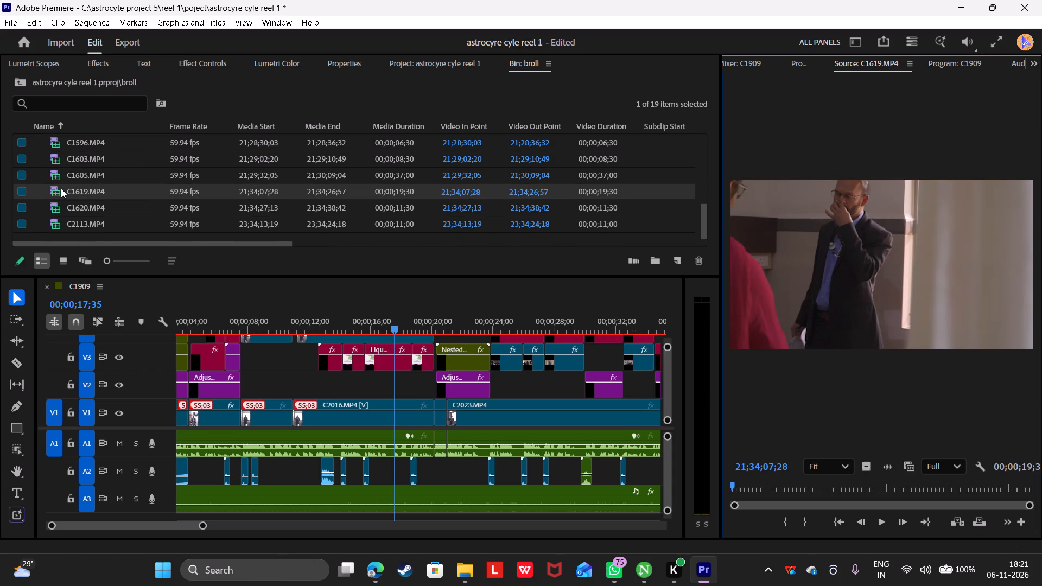
triple_click(54, 176)
triple_click(55, 161)
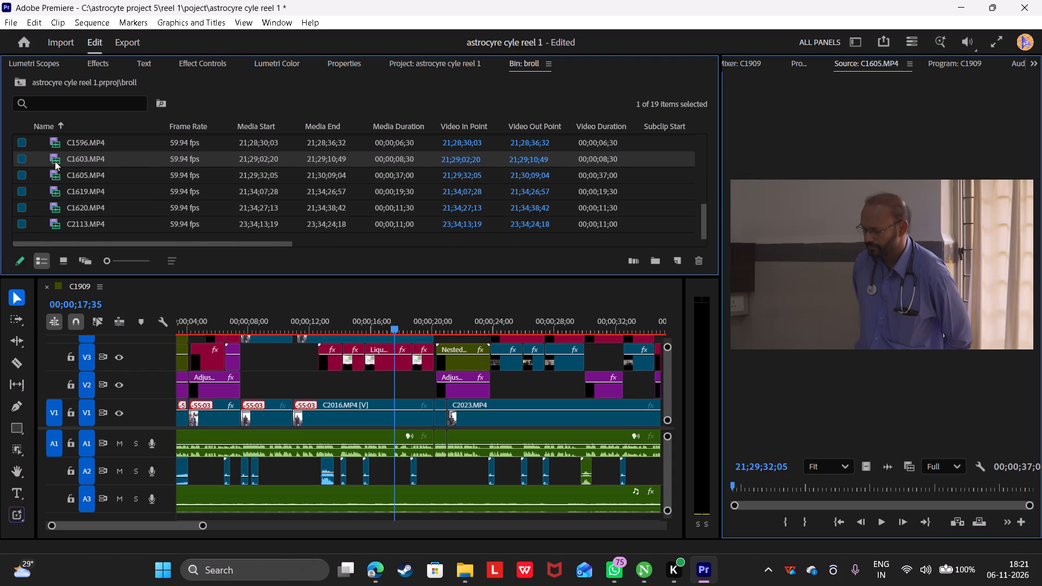
triple_click(55, 138)
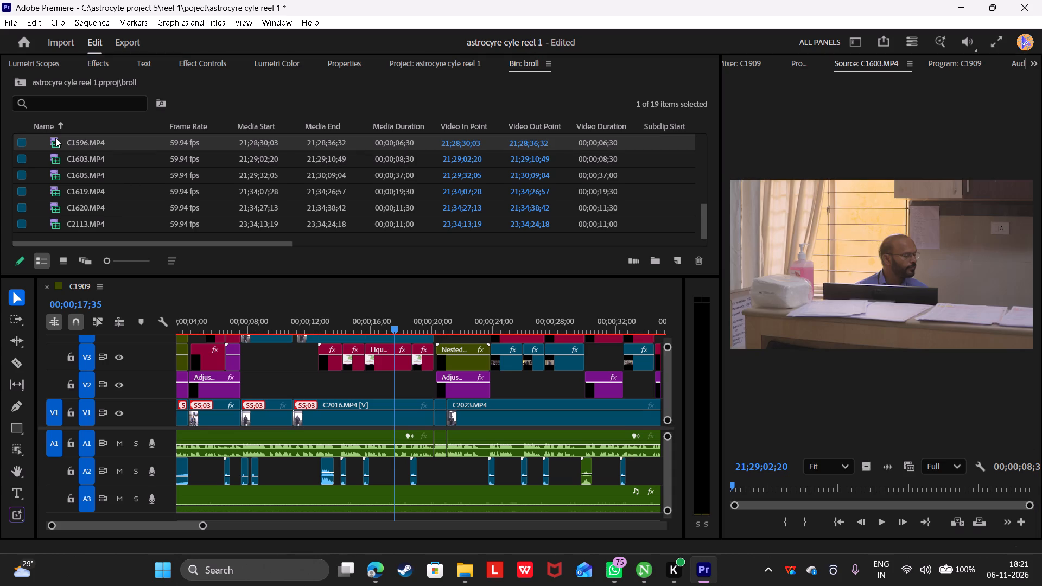
triple_click(61, 207)
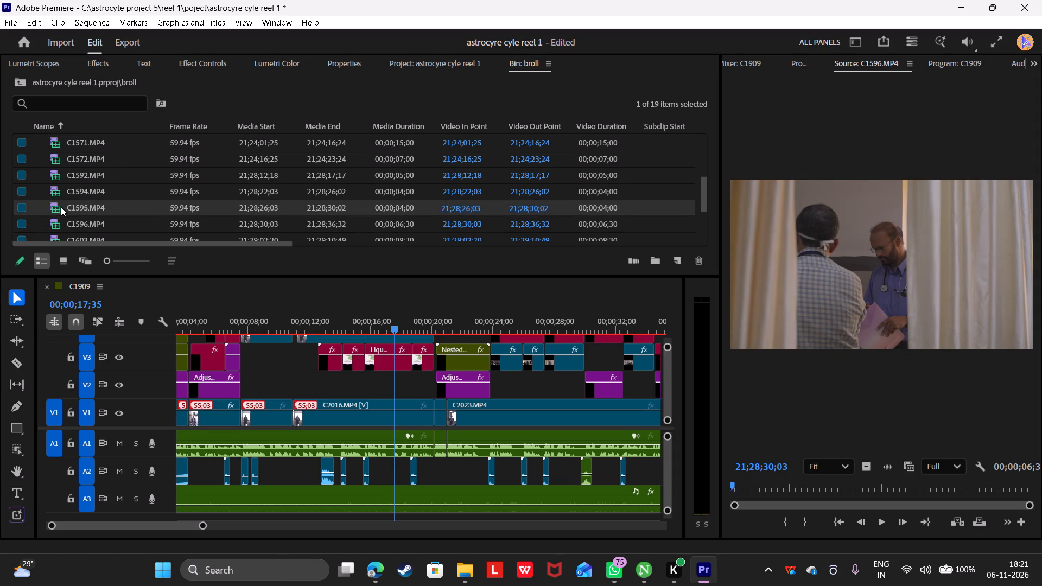
triple_click(56, 186)
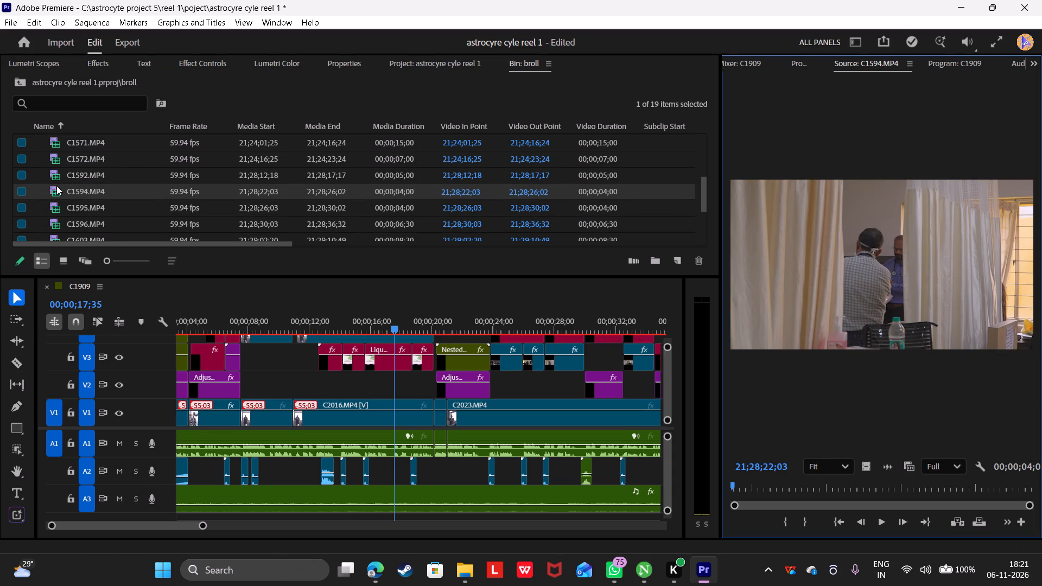
triple_click(53, 177)
Load broll clip C1572 and set its In point at about 21;24;18;47, where the seated doctor faces the patient.
triple_click(55, 157)
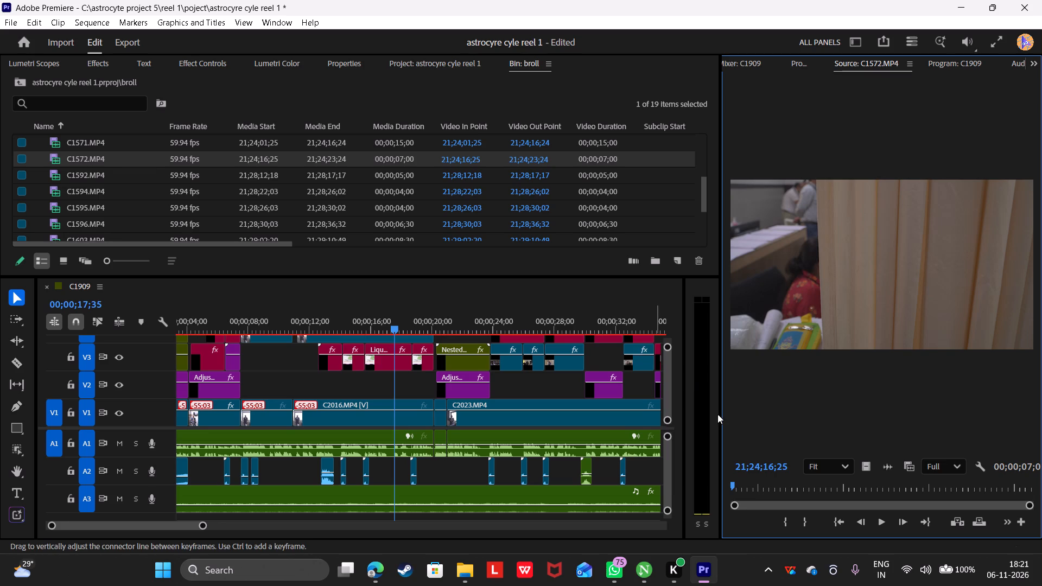
left_click_drag(749, 489, 833, 506)
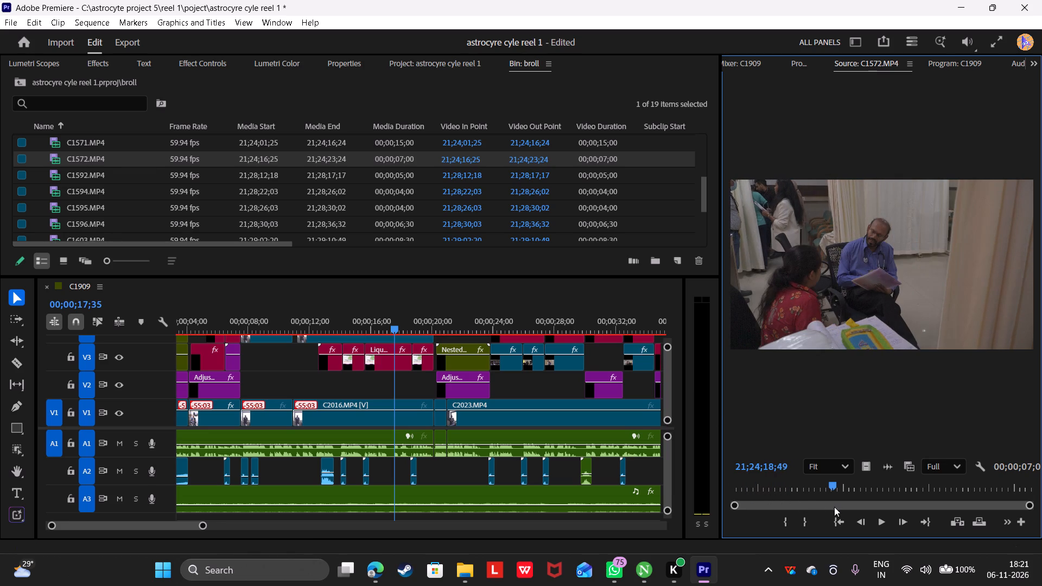
left_click(792, 524)
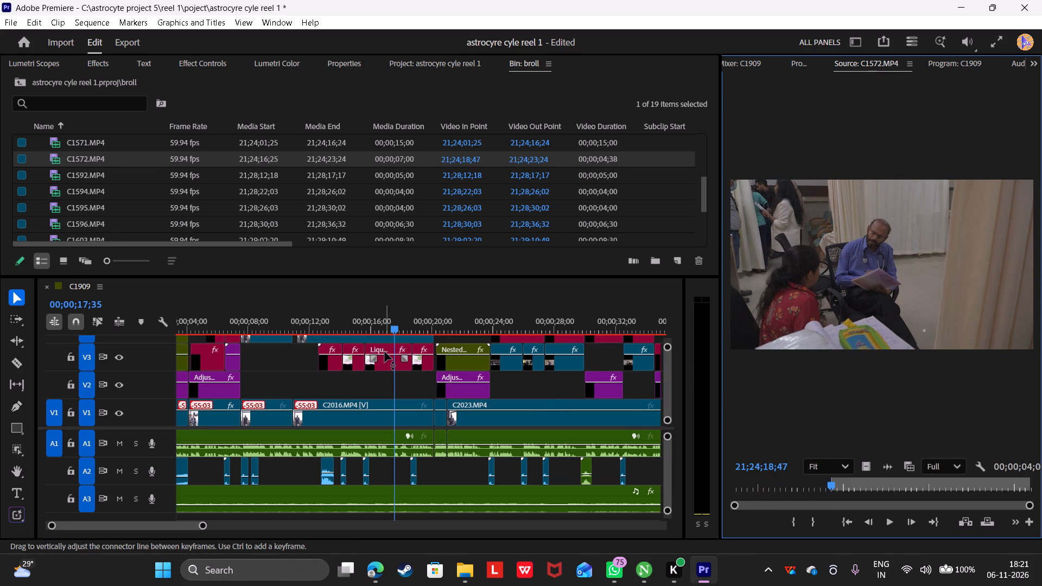
Replace the media in the Liquid Background Vertical Half graphic on V3 at about 17 seconds with the C1572 clip's video.
left_click(385, 352)
left_click(352, 66)
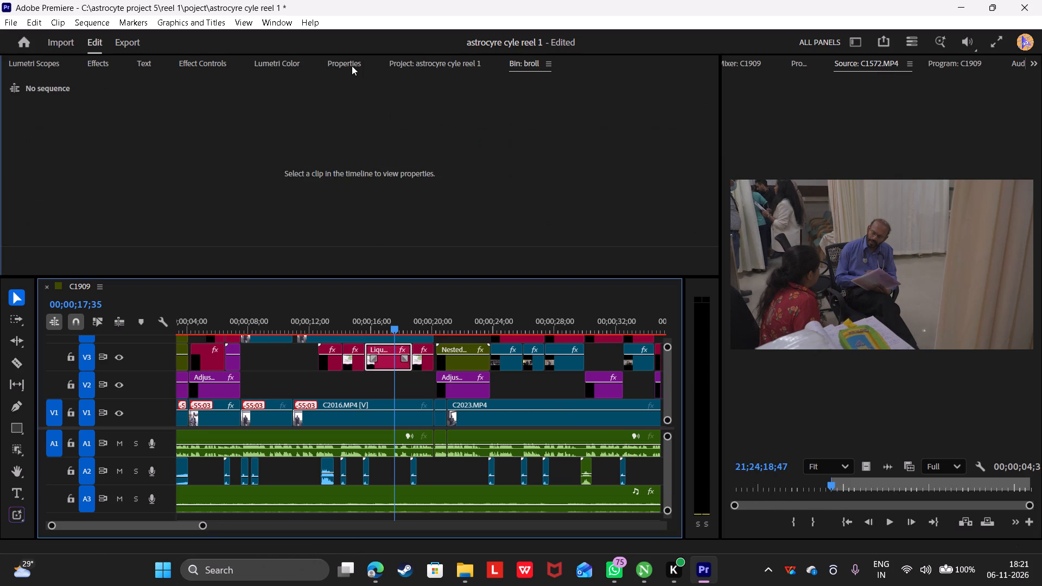
left_click(15, 117)
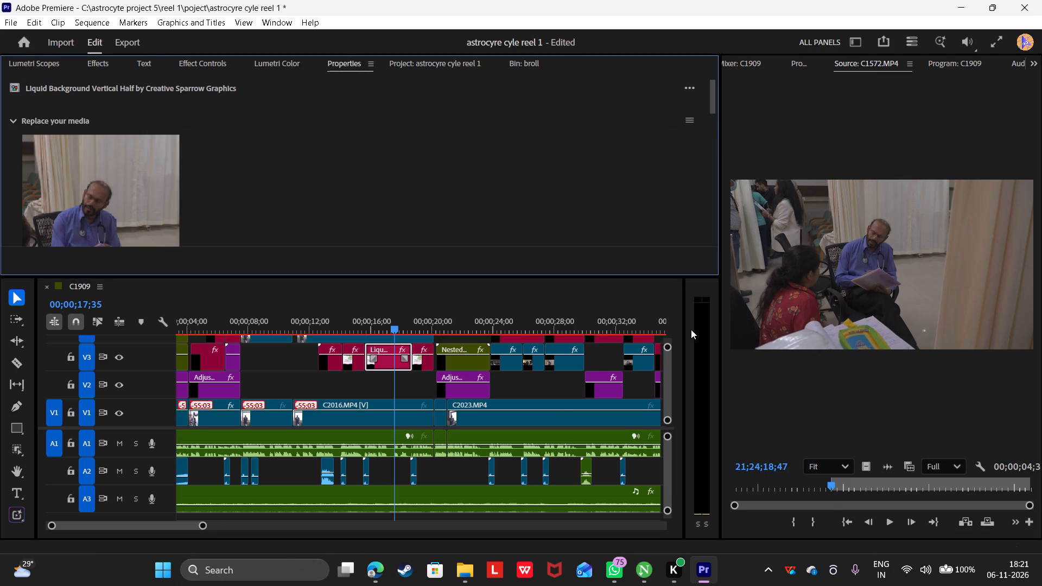
left_click_drag(875, 469, 866, 466)
left_click_drag(866, 466, 75, 183)
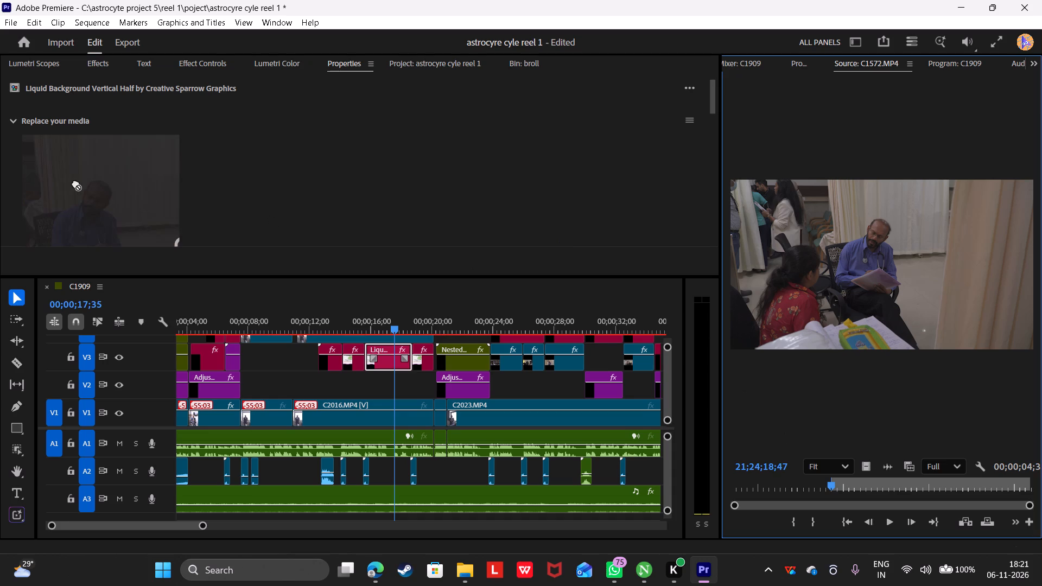
Place the C1572 video in the Replace your media slot of the Liquid Background Vertical Half graphic.
left_click_drag(75, 183, 84, 188)
Play back the liquid background graphics on V3 between about 14 and 18 seconds to check their media and timing.
left_click(385, 316)
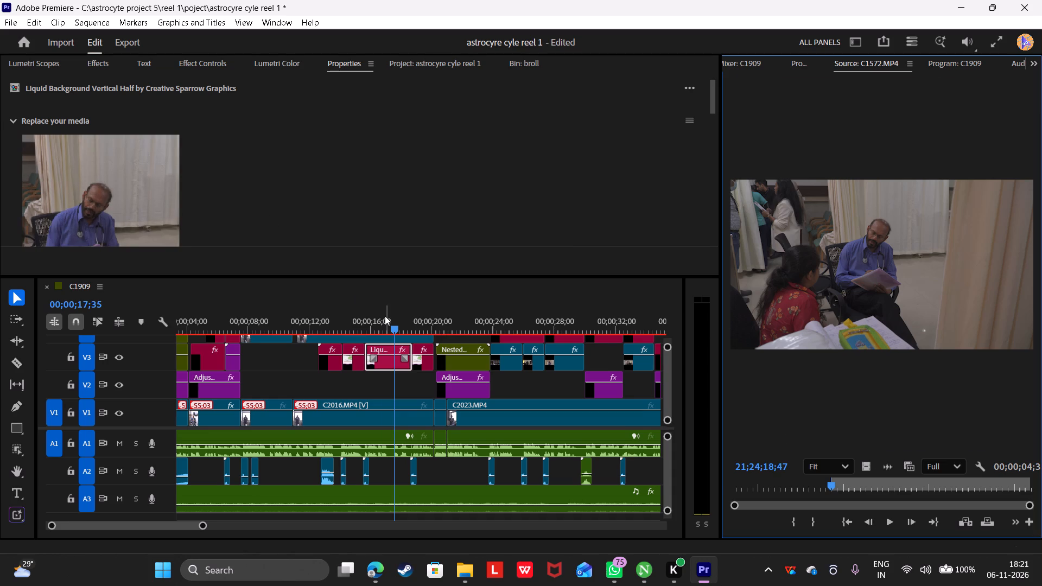
key("space")
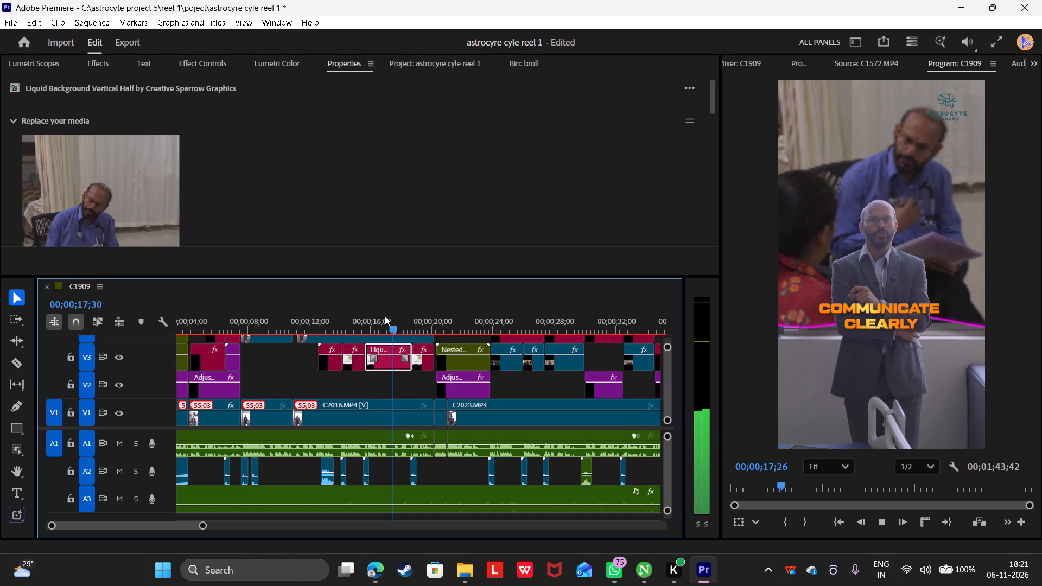
key("space")
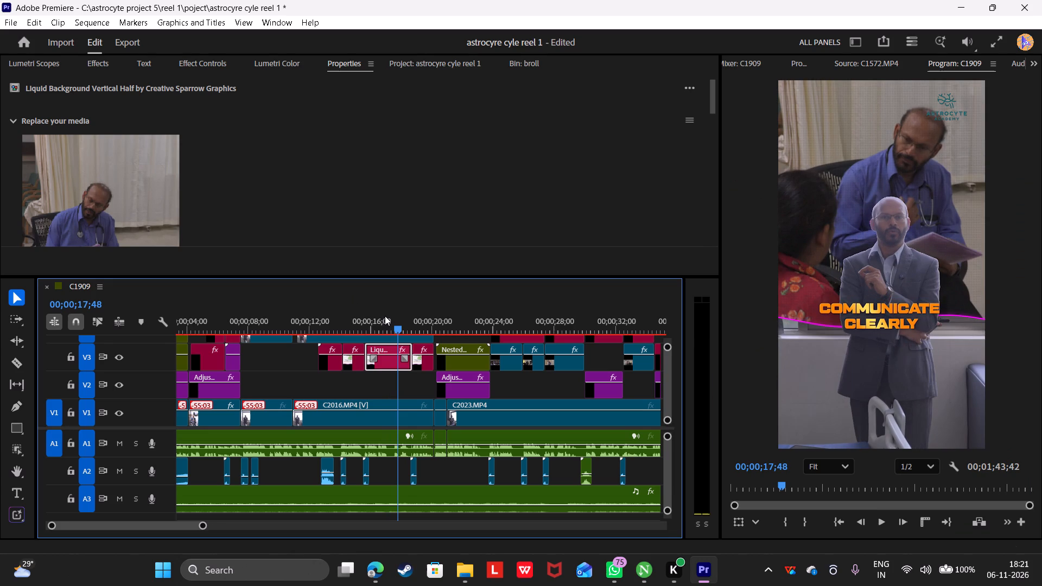
left_click(219, 63)
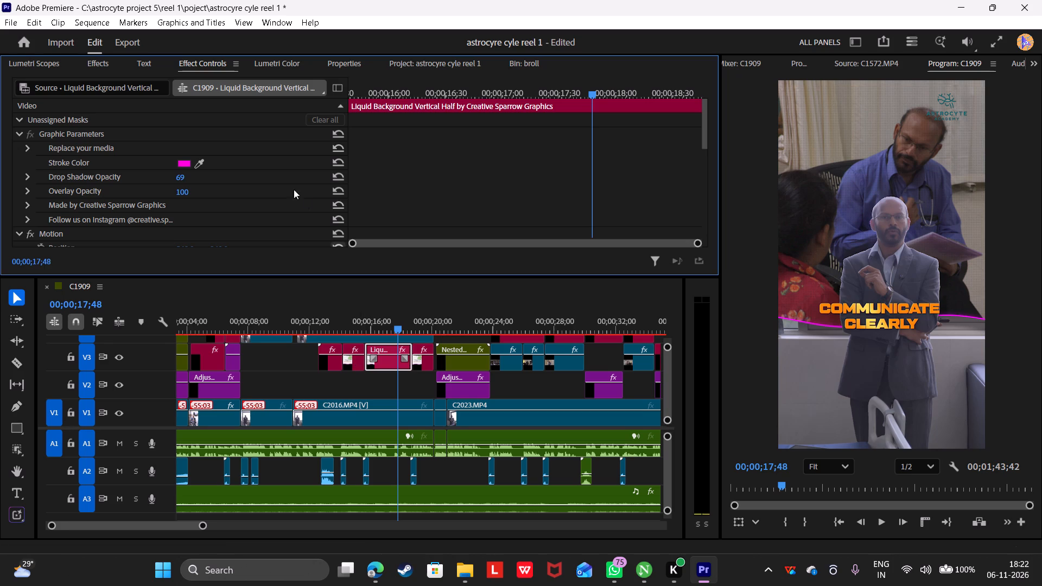
left_click_drag(378, 327, 368, 328)
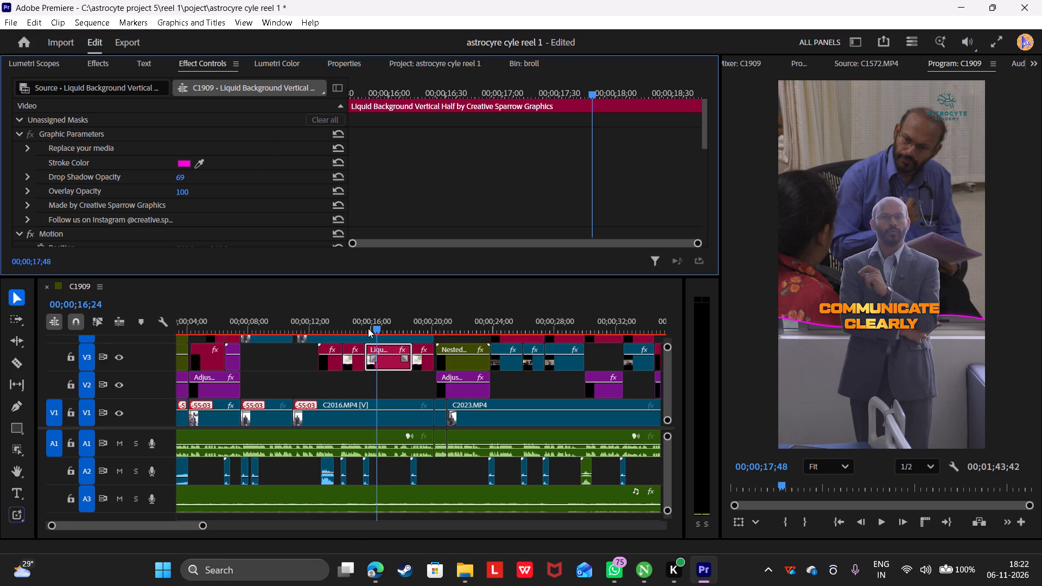
left_click_drag(368, 328, 370, 328)
key("space")
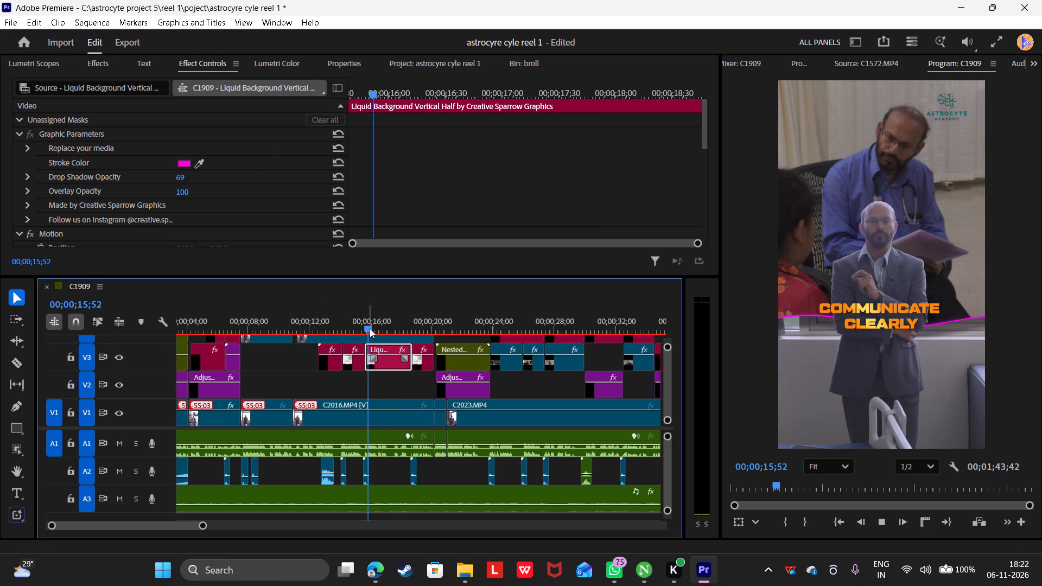
key("space")
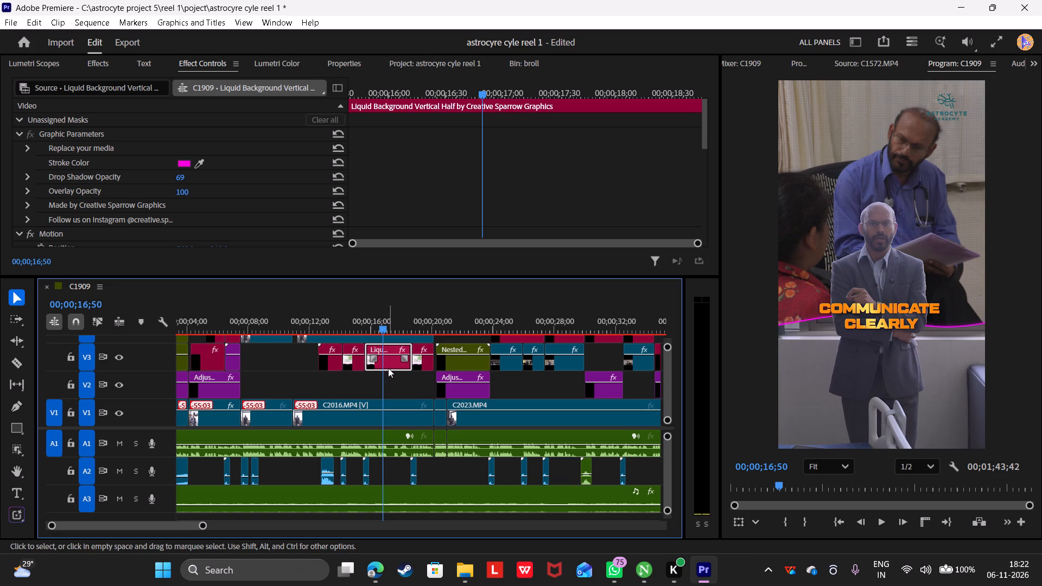
left_click_drag(359, 320, 352, 322)
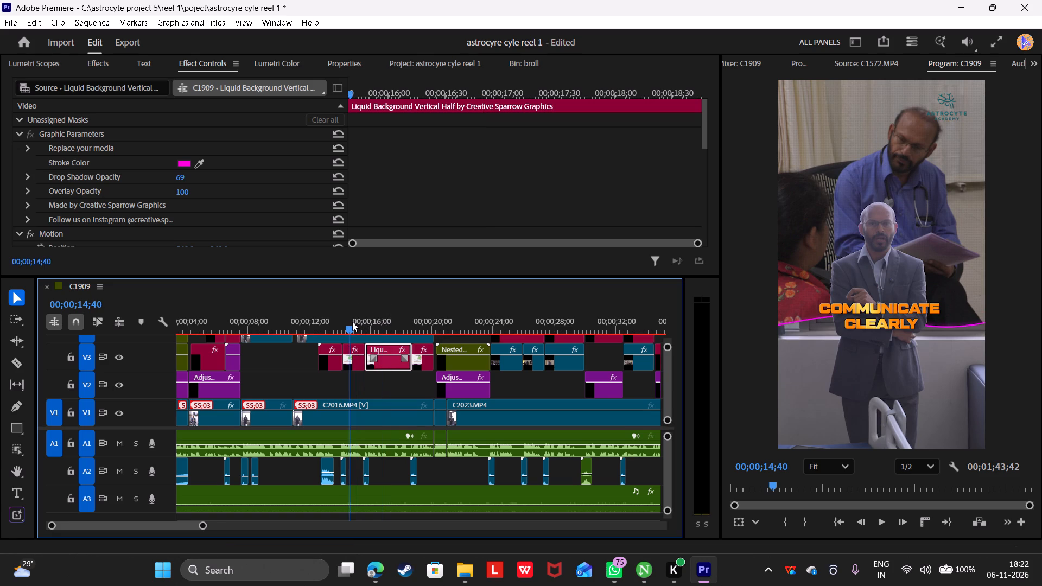
left_click_drag(352, 322, 360, 327)
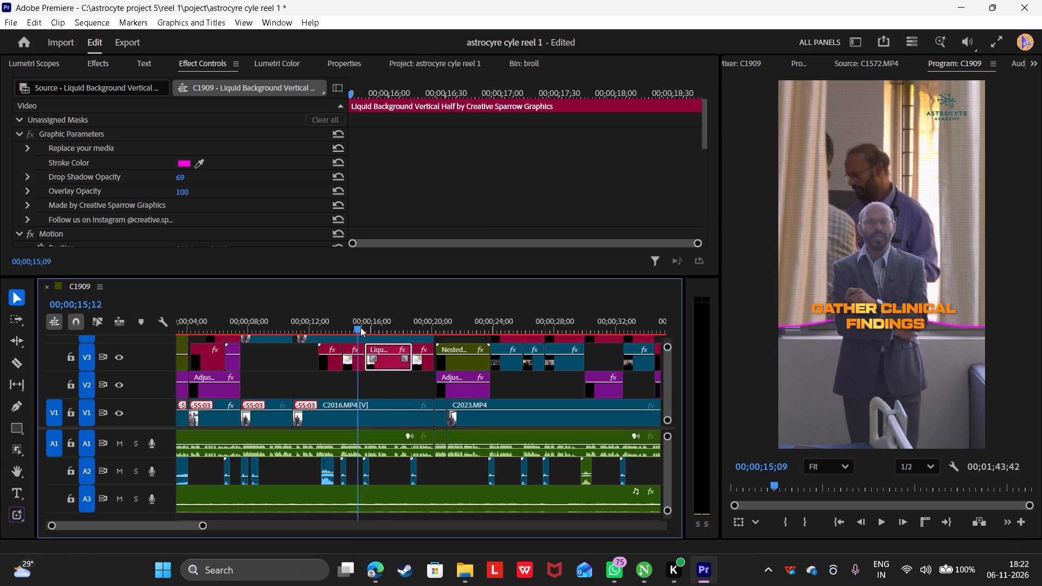
left_click_drag(360, 327, 351, 326)
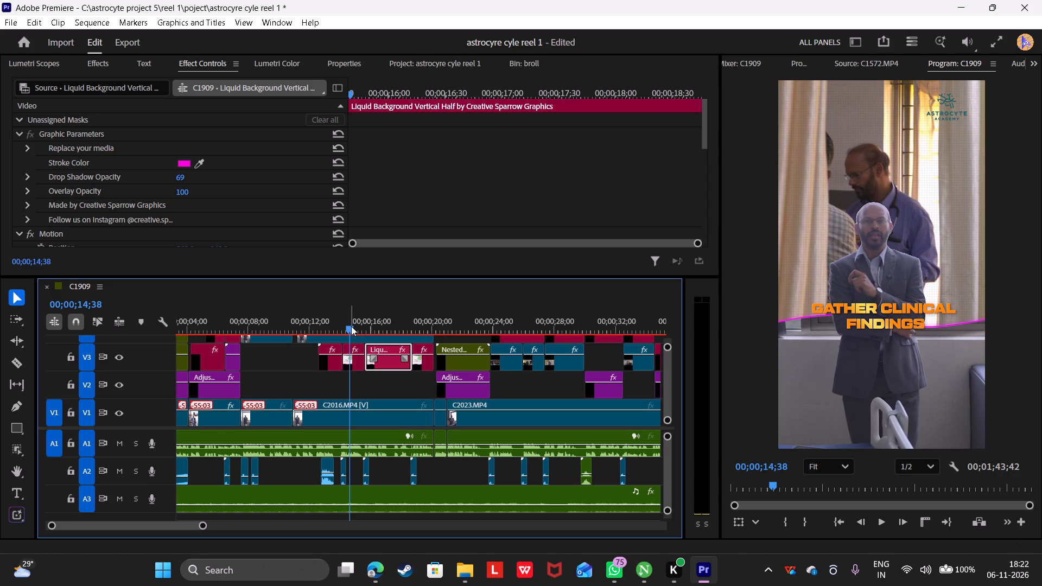
key("space")
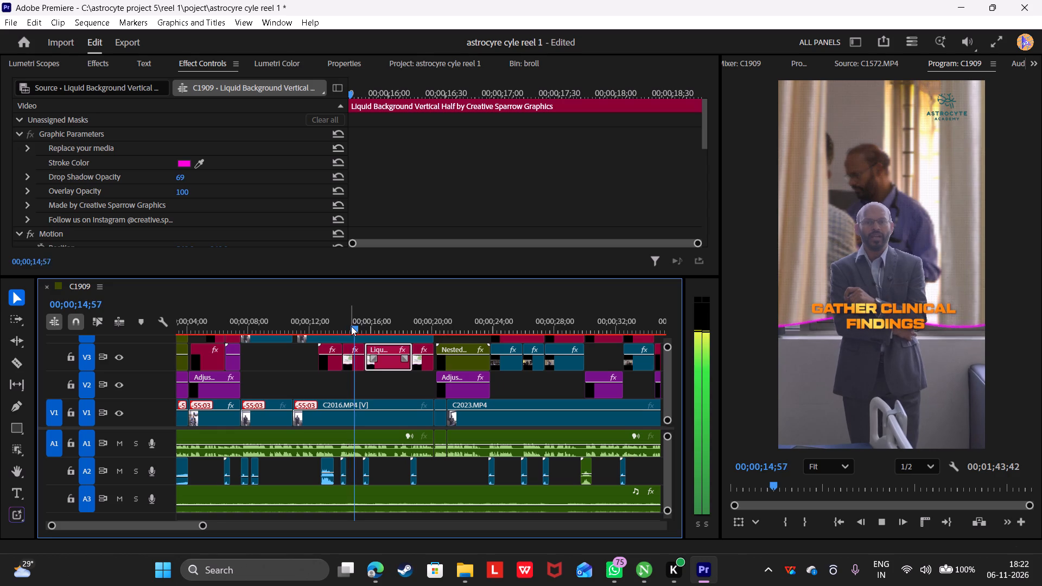
key("space")
Move the second, third and fourth liquid background graphics, between about 14 and 20 seconds, from V3 down to V2.
double_click(320, 313)
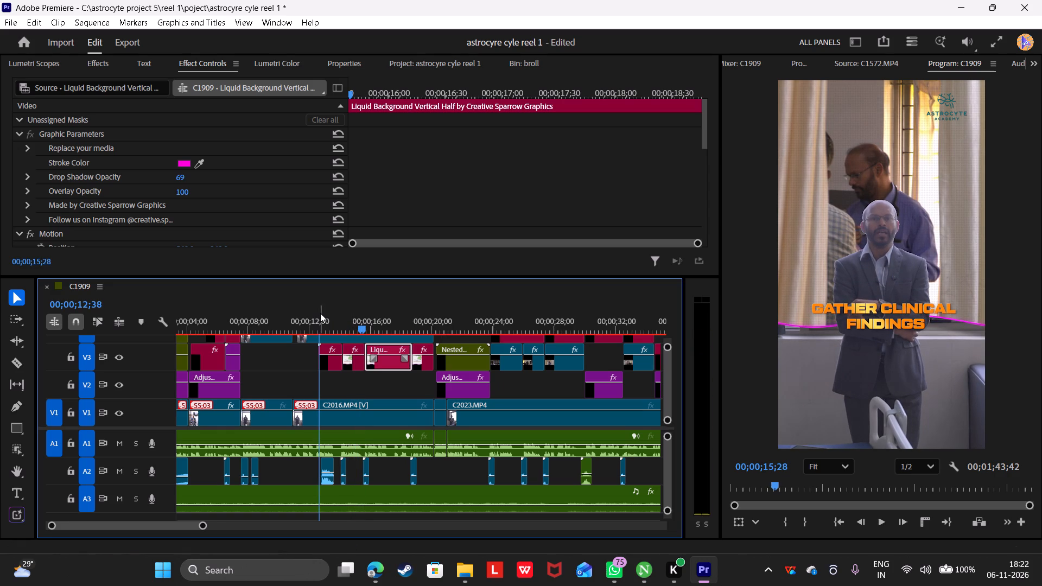
left_click_drag(355, 370, 355, 385)
left_click_drag(378, 367, 378, 379)
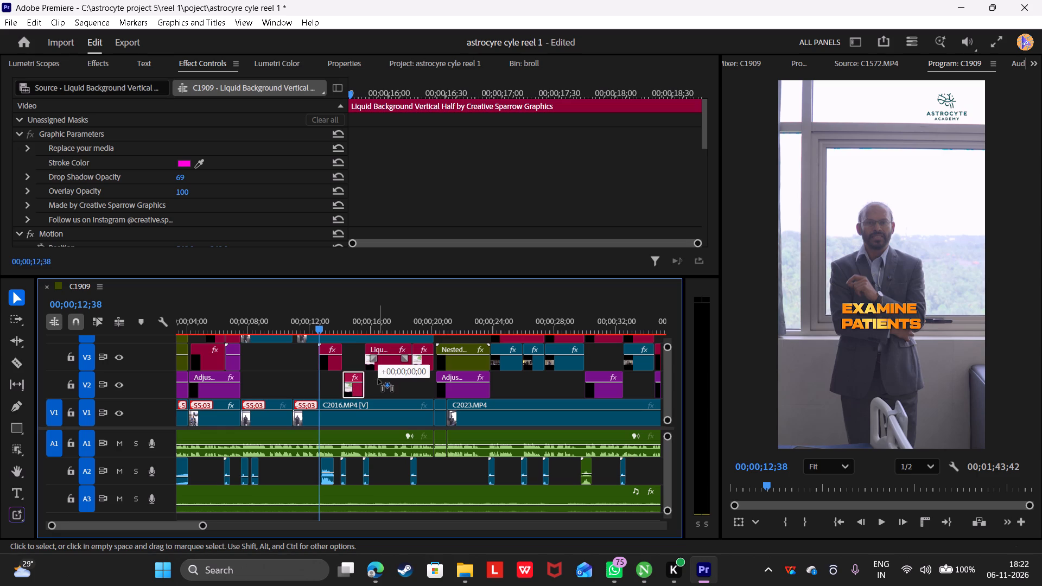
left_click_drag(378, 379, 378, 378)
left_click_drag(425, 369, 425, 381)
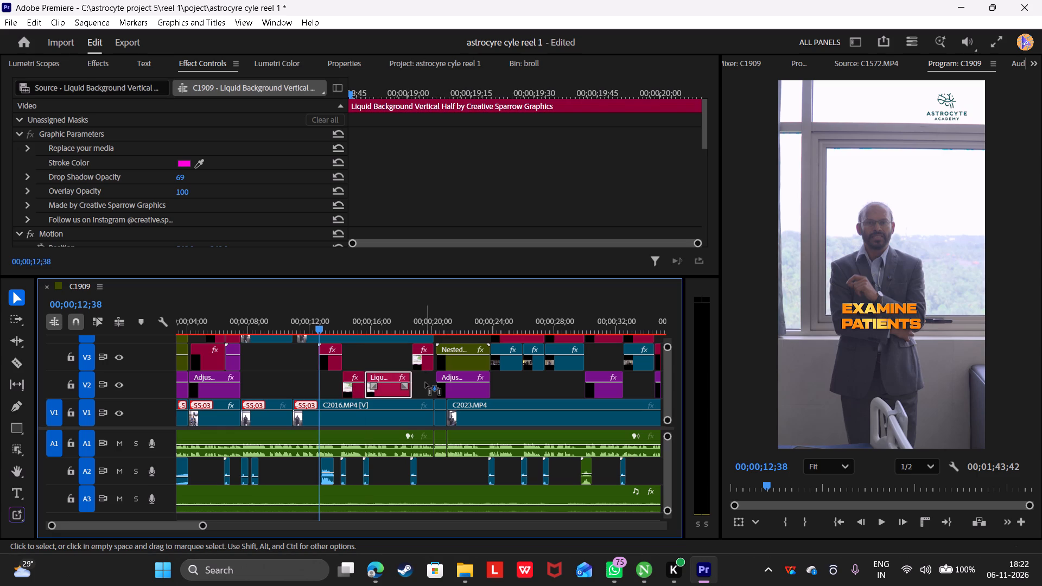
Extend the first Liquid Background Vertical Half graphic on V3 up to the nested sequence at about 20 seconds.
key("space")
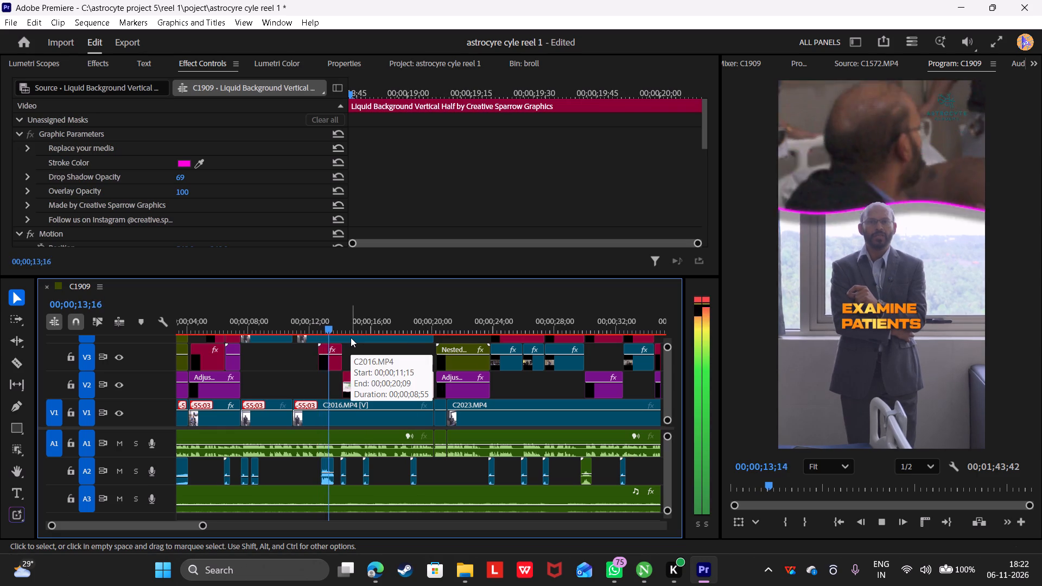
key("space")
left_click_drag(345, 356, 434, 372)
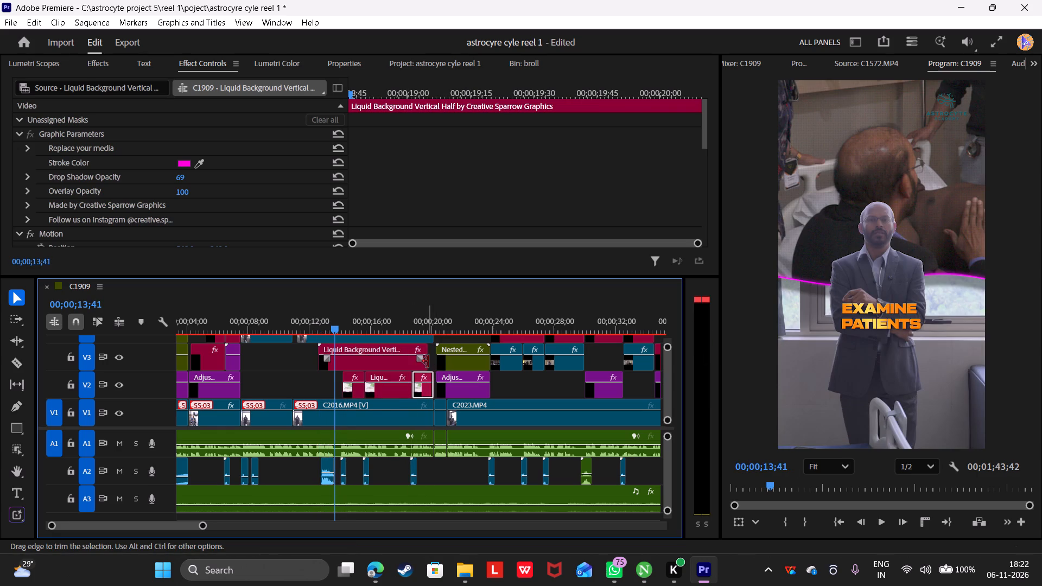
left_click_drag(428, 361, 439, 368)
Split the extended V3 liquid background graphic at 00;00;14;09 and 00;00;15;39, matching the starts of the graphics on V2.
left_click(342, 318)
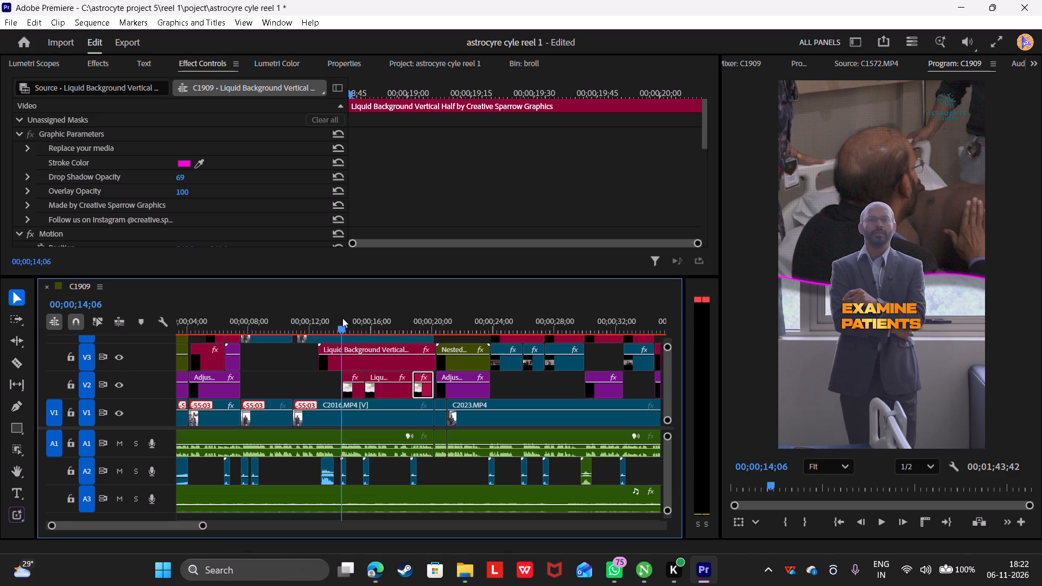
left_click_drag(204, 523, 169, 519)
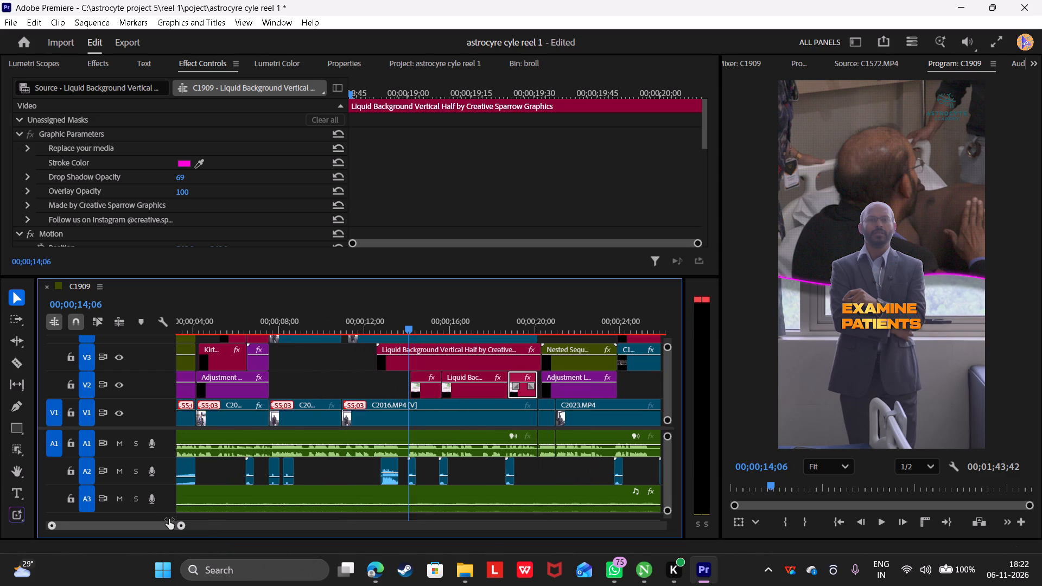
left_click_drag(169, 519, 141, 500)
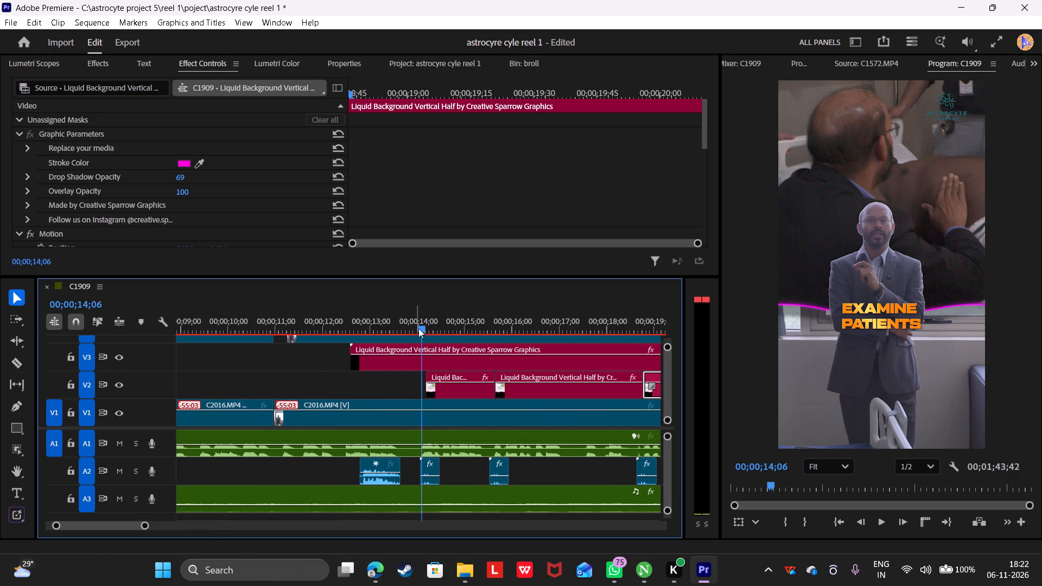
left_click(418, 328)
left_click(434, 356)
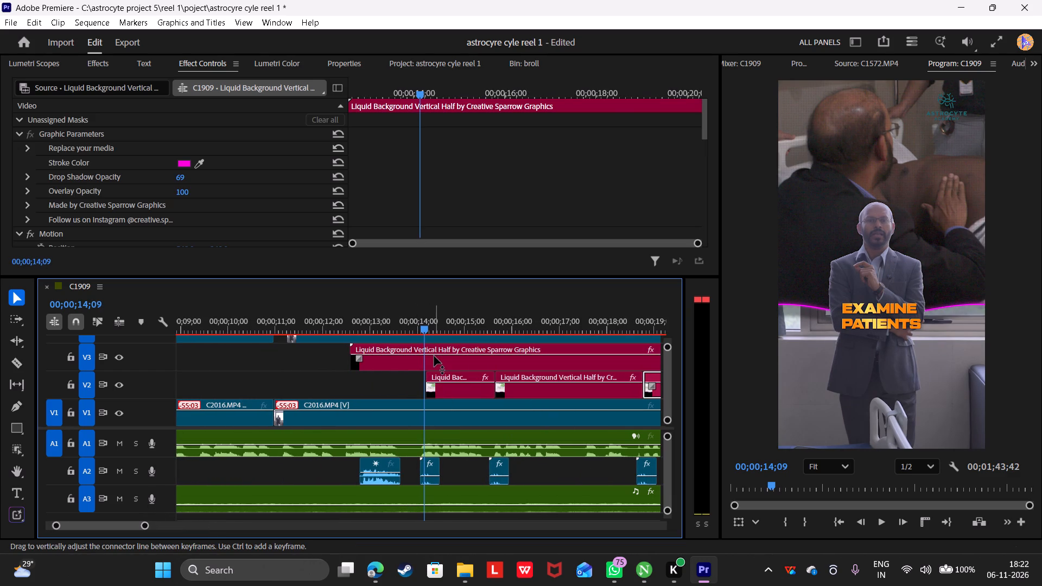
key("c")
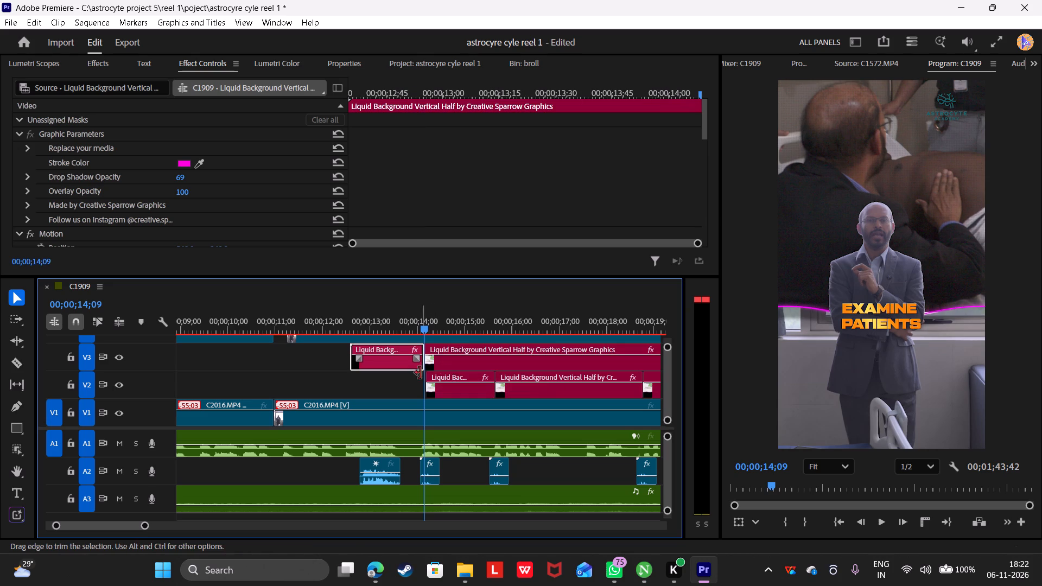
left_click(499, 327)
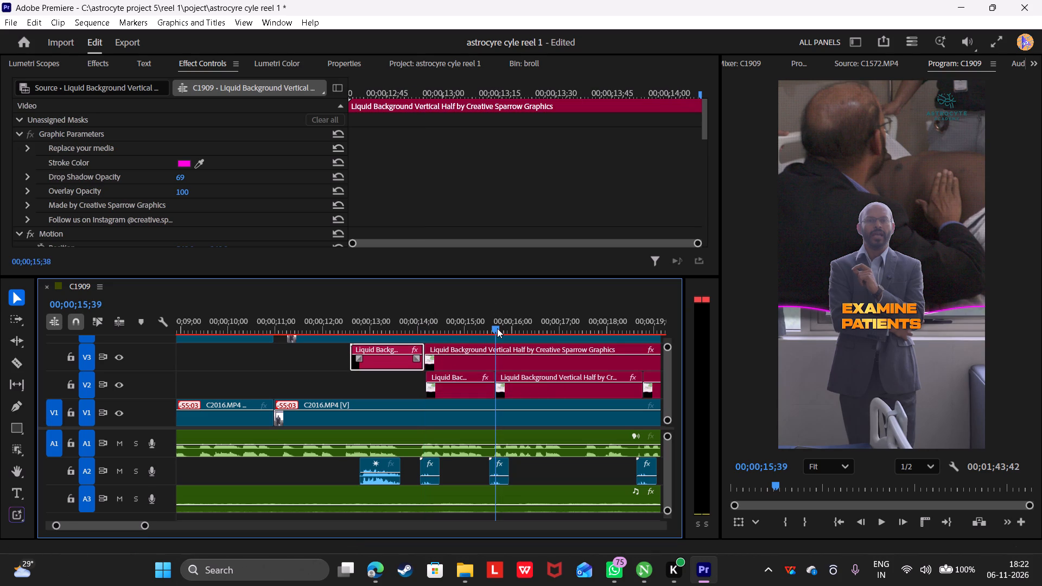
left_click(512, 360)
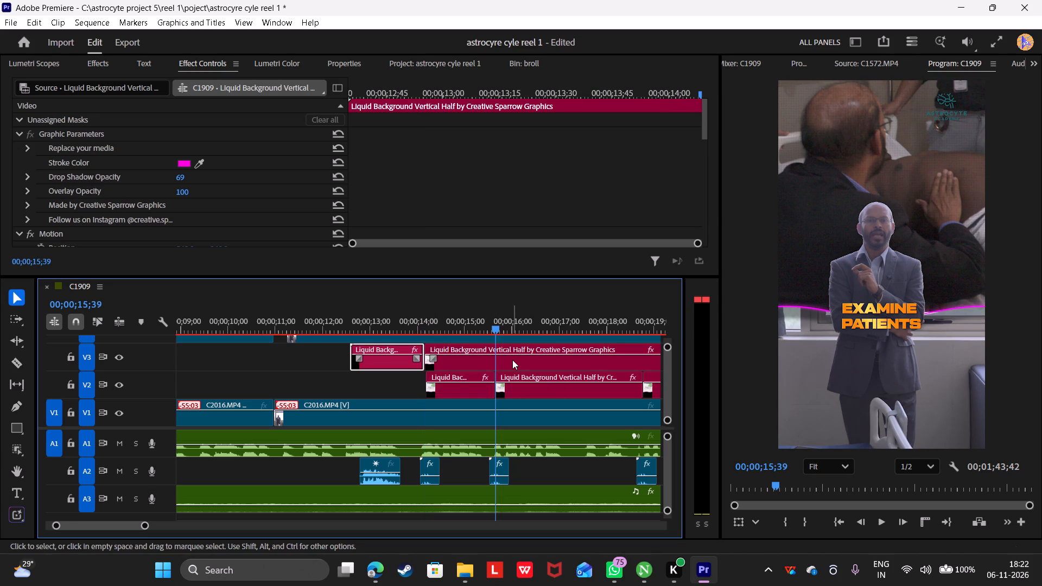
left_click(507, 370)
key("c")
Move the first V2 liquid background graphic earlier so it starts at about 00;00;11;50, and view its shot at 00;00;12;16.
left_click(452, 375)
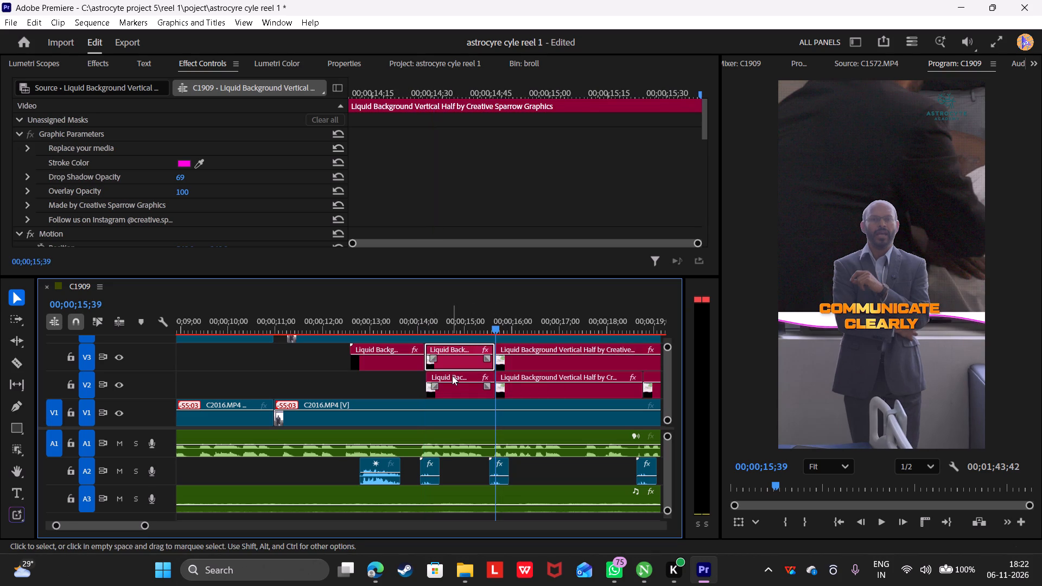
left_click_drag(452, 375, 370, 377)
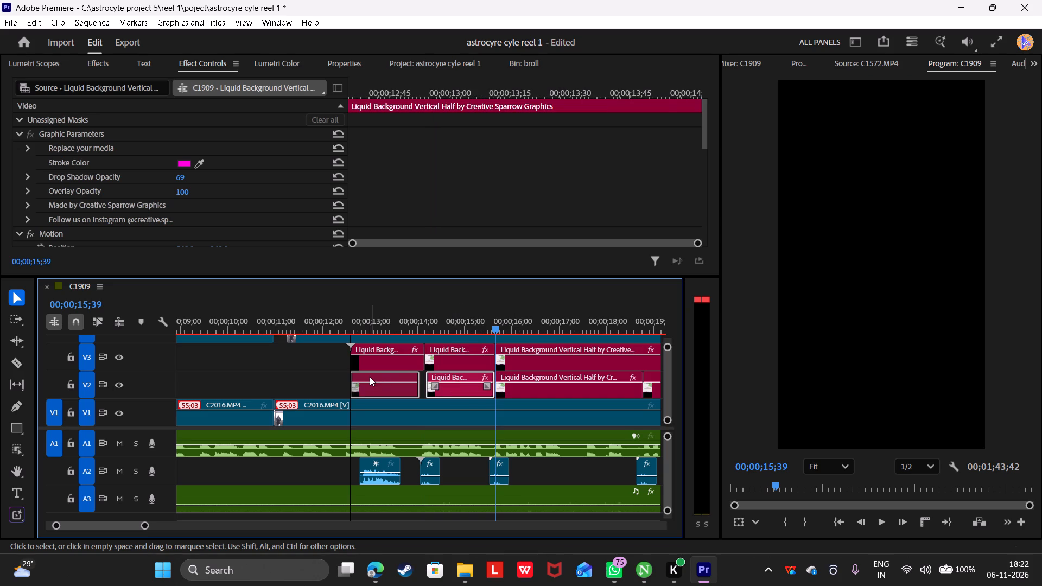
left_click(460, 310)
left_click(461, 351)
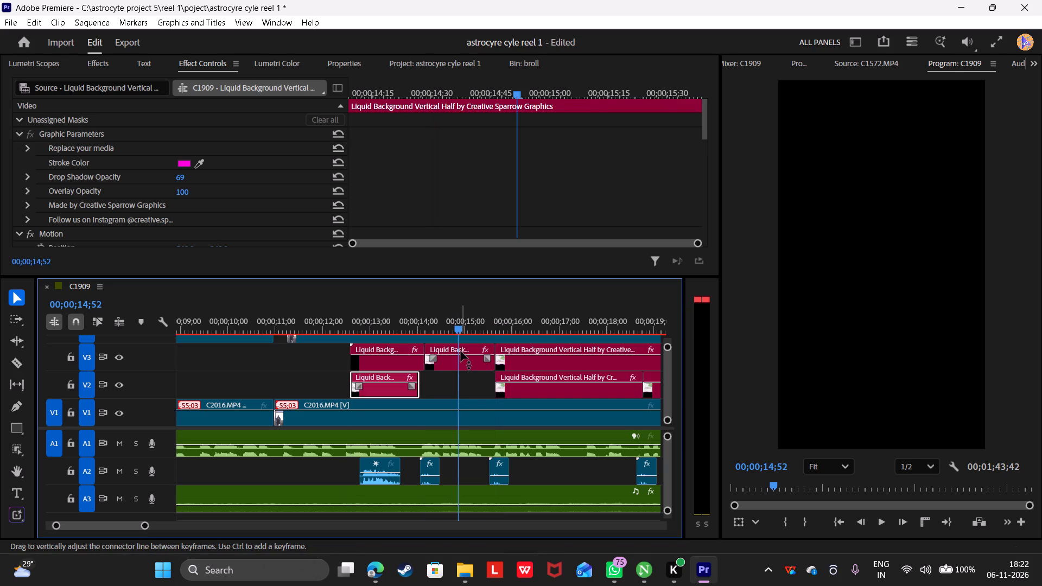
double_click(386, 313)
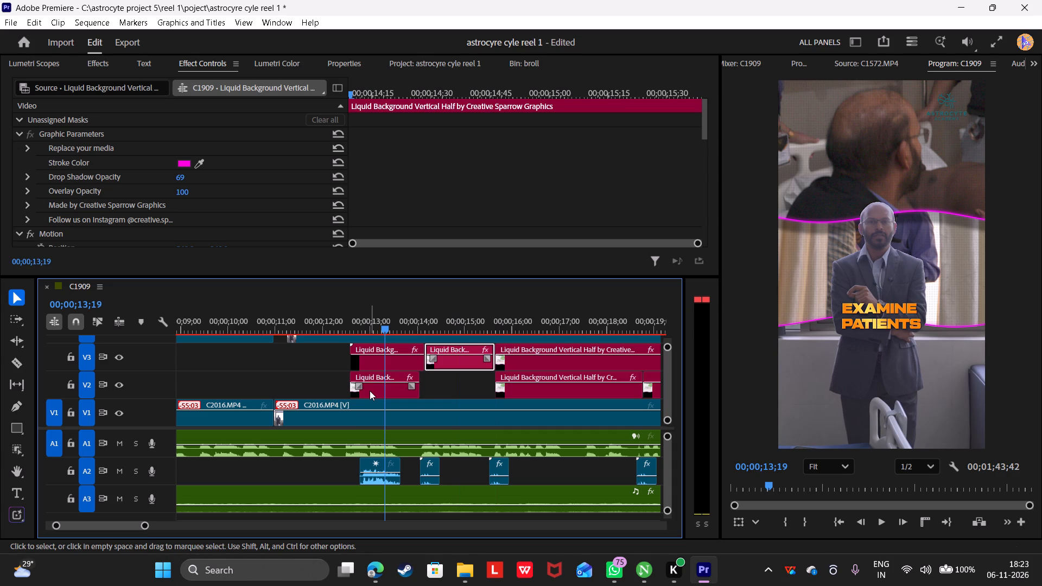
left_click(448, 328)
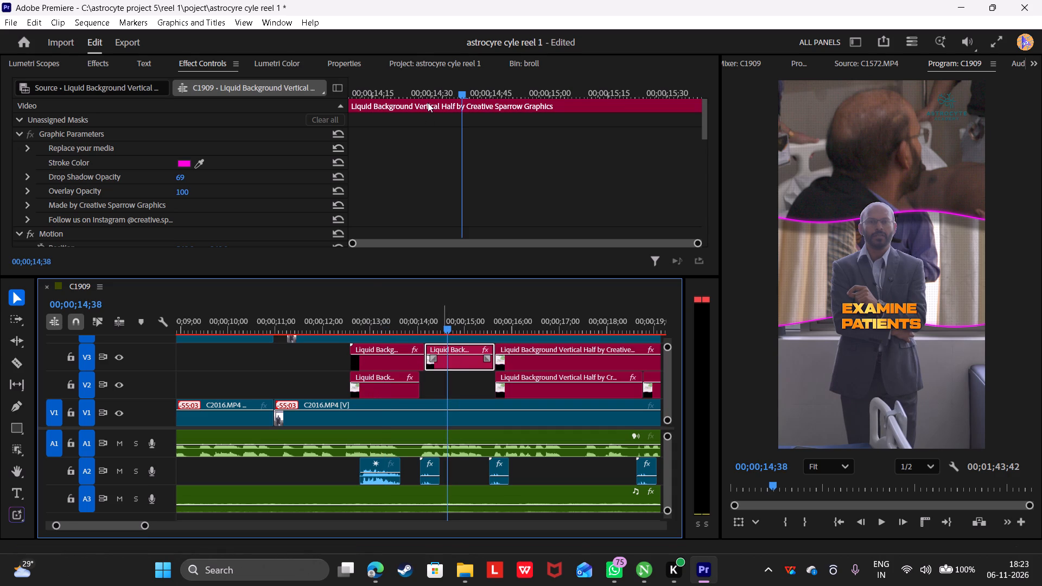
left_click_drag(370, 390, 332, 383)
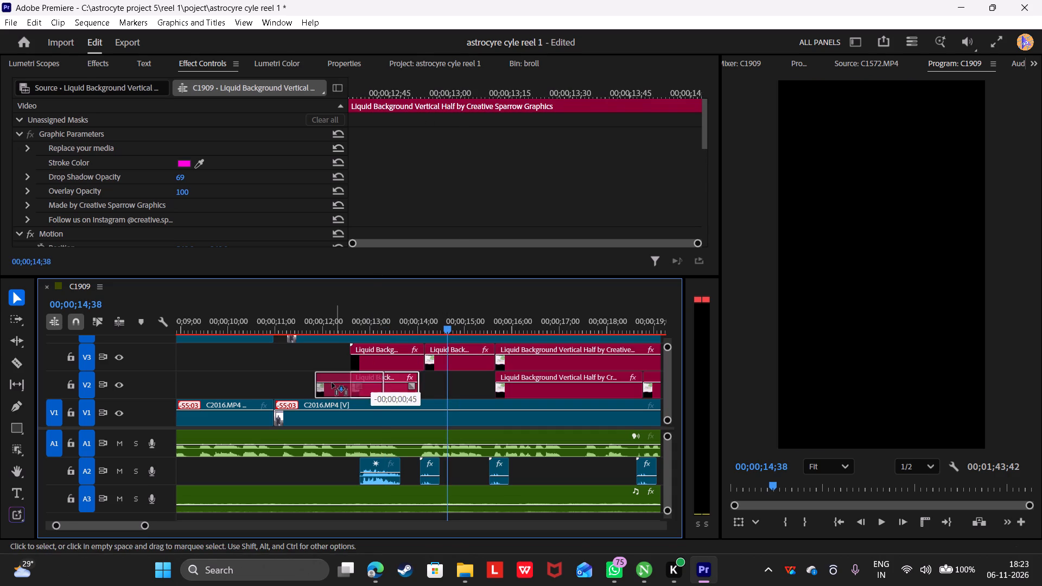
left_click_drag(332, 383, 332, 382)
left_click_drag(327, 313, 336, 316)
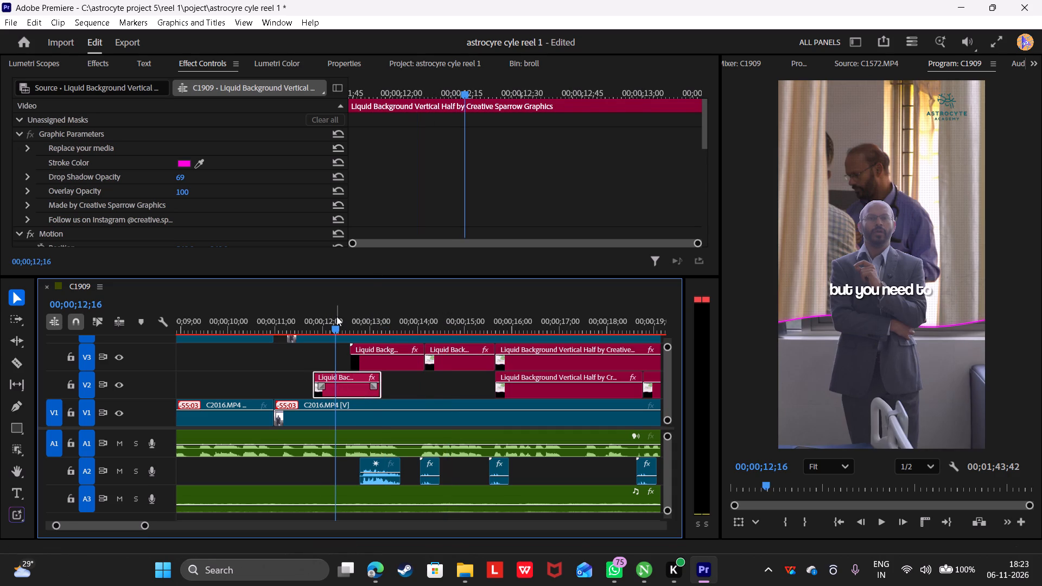
Preview b-roll clips C1594, C1592 and C1572 as candidates for the second V3 liquid background graphic at 00;00;14;51.
left_click(454, 360)
left_click(459, 316)
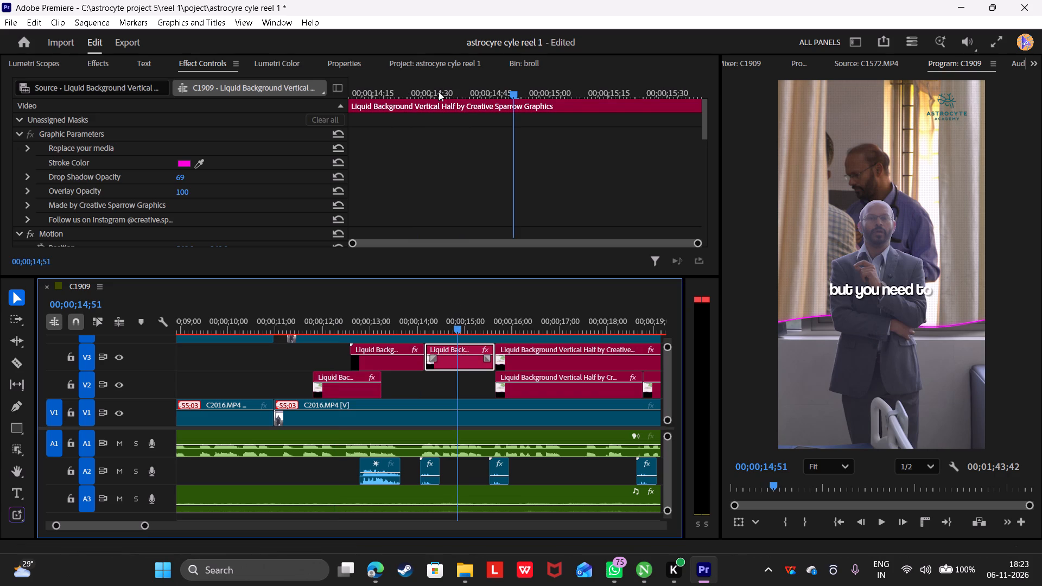
left_click_drag(517, 60, 231, 103)
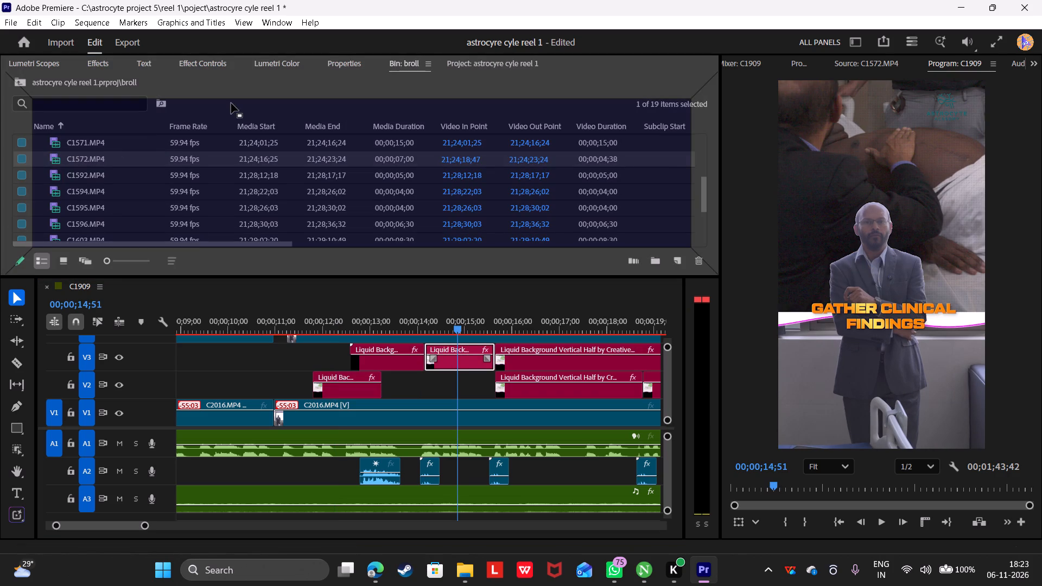
left_click_drag(231, 103, 408, 55)
triple_click(55, 155)
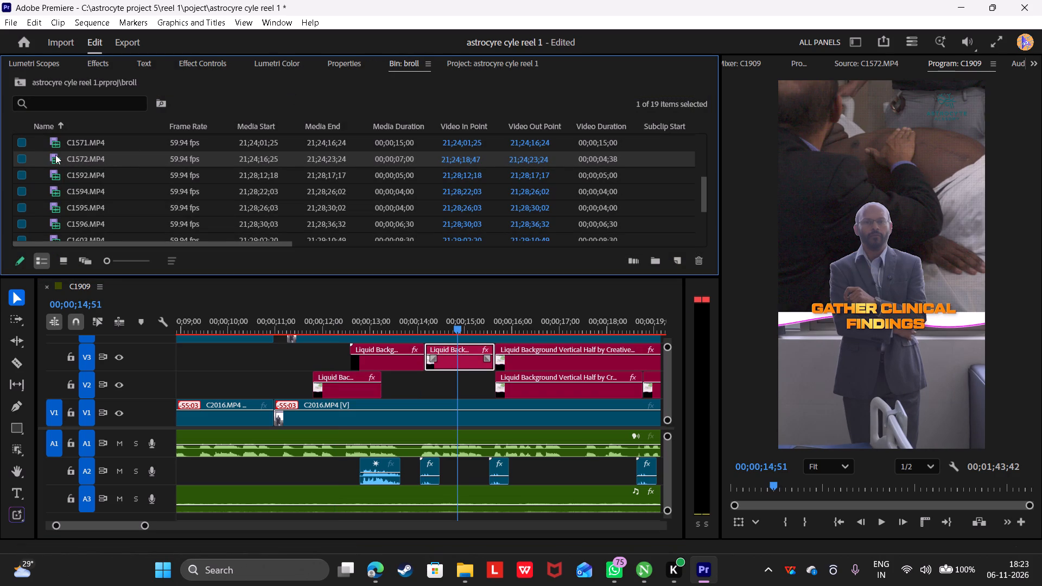
left_click(55, 155)
triple_click(55, 191)
left_click(55, 191)
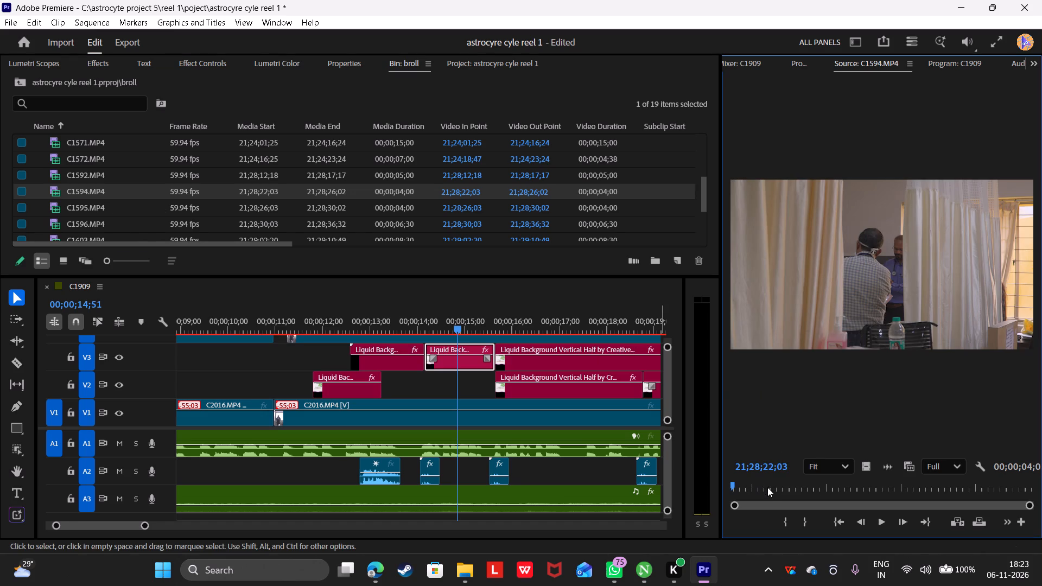
left_click_drag(767, 487, 899, 499)
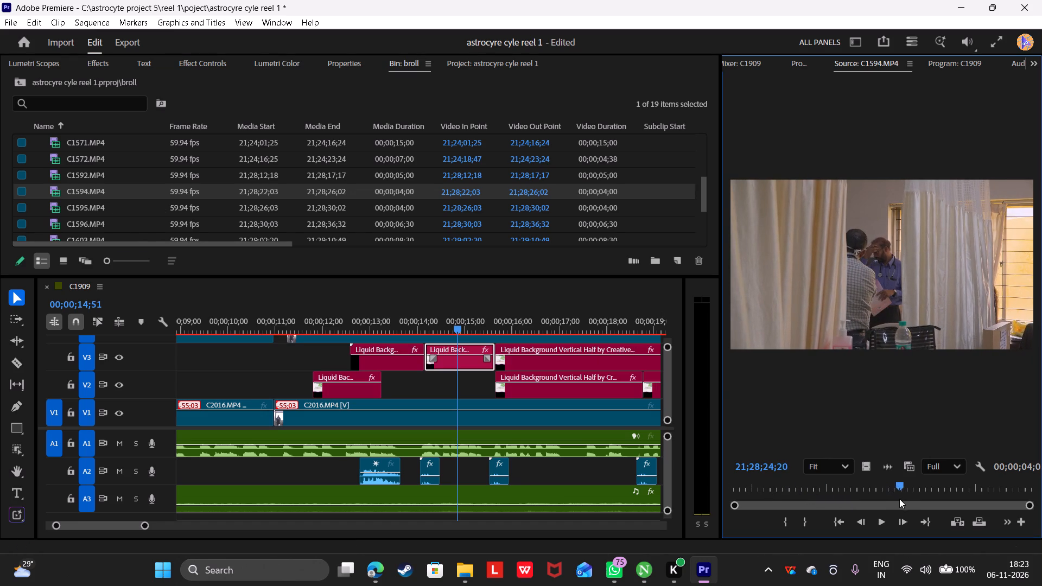
left_click_drag(899, 499, 808, 510)
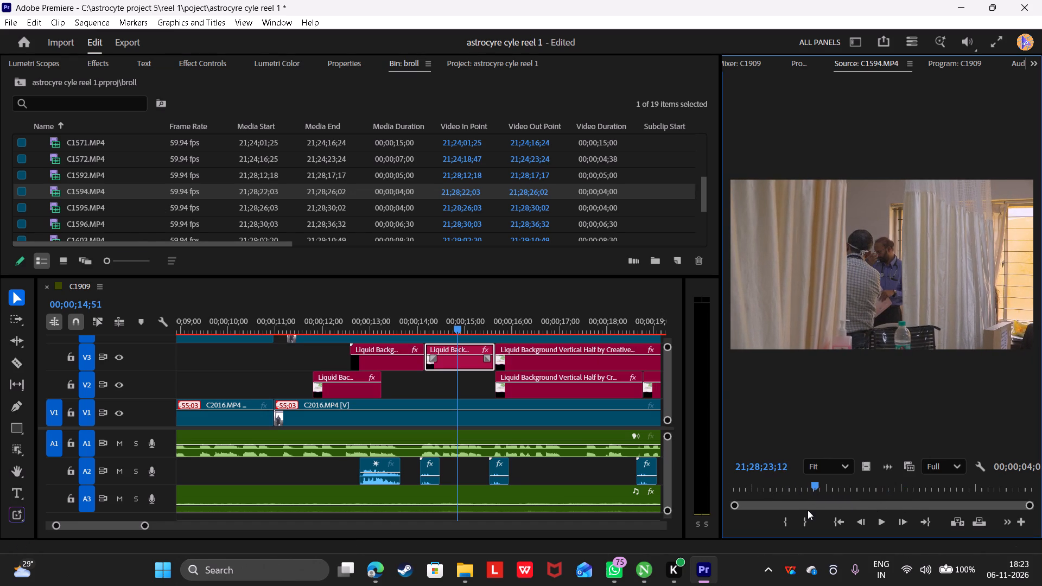
left_click_drag(808, 510, 803, 510)
triple_click(57, 173)
left_click(57, 173)
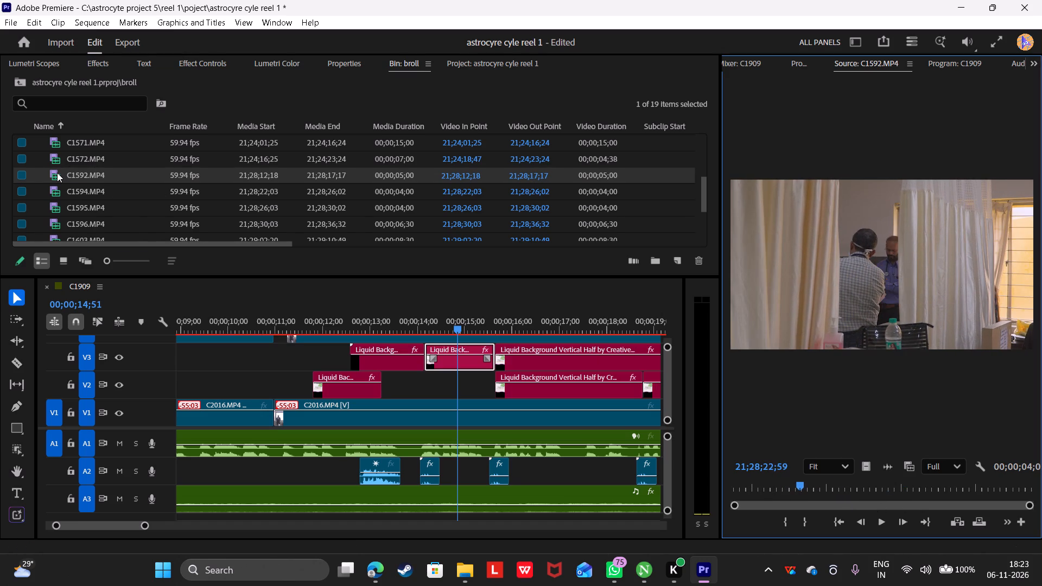
triple_click(53, 159)
left_click(53, 159)
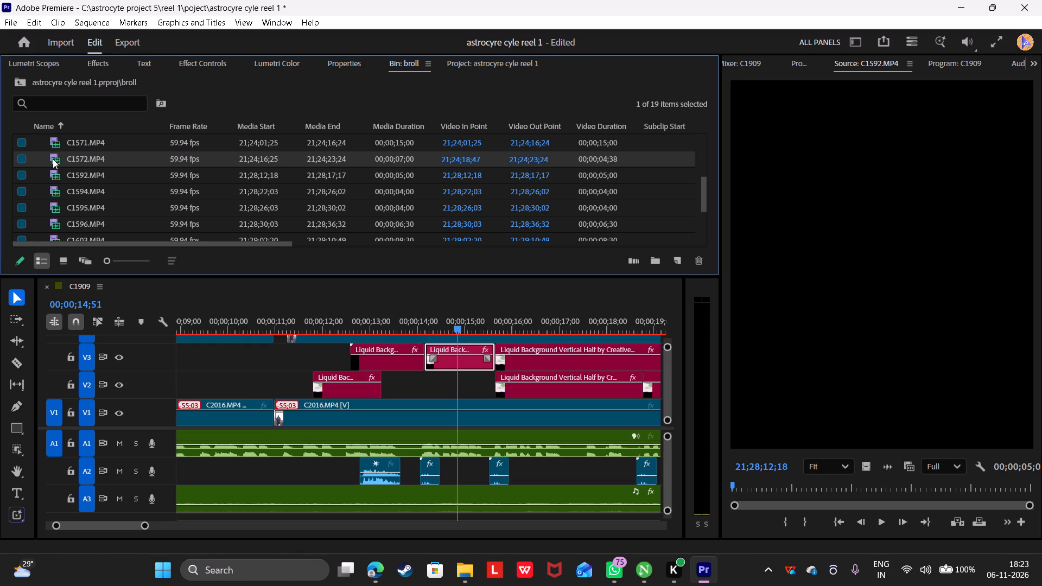
Choose b-roll clip C1595.MP4, scrub to 21;28;26;49, and use it as replacement media in the second V3 liquid background graphic.
triple_click(56, 202)
left_click(56, 202)
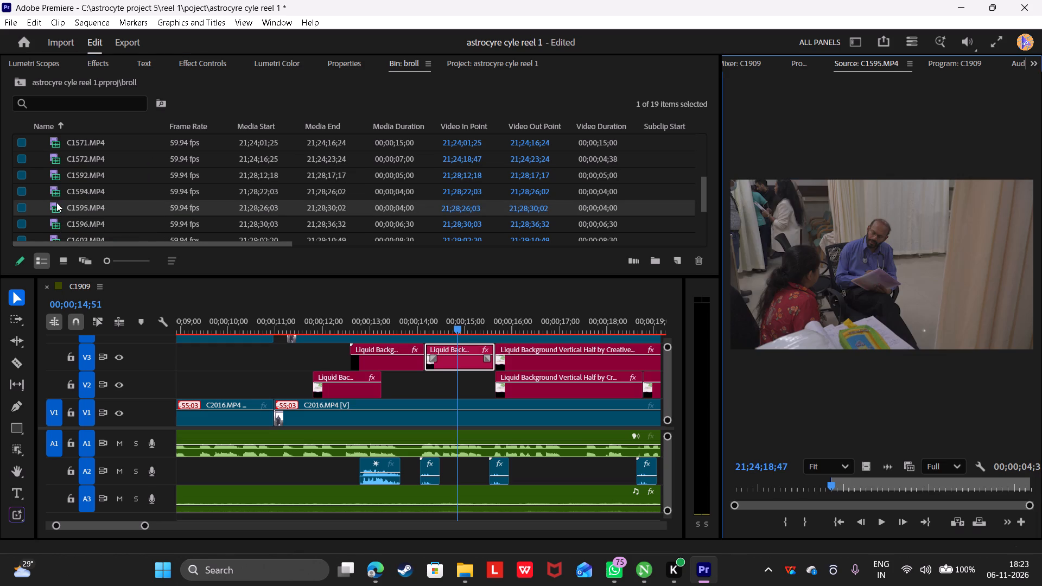
left_click_drag(738, 486, 741, 488)
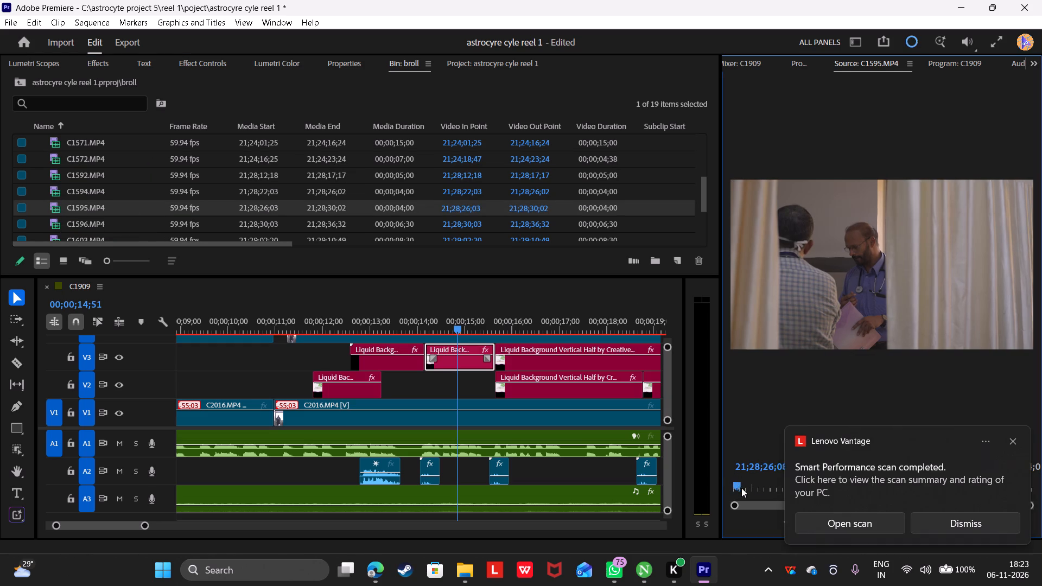
left_click_drag(741, 488, 789, 517)
left_click(945, 523)
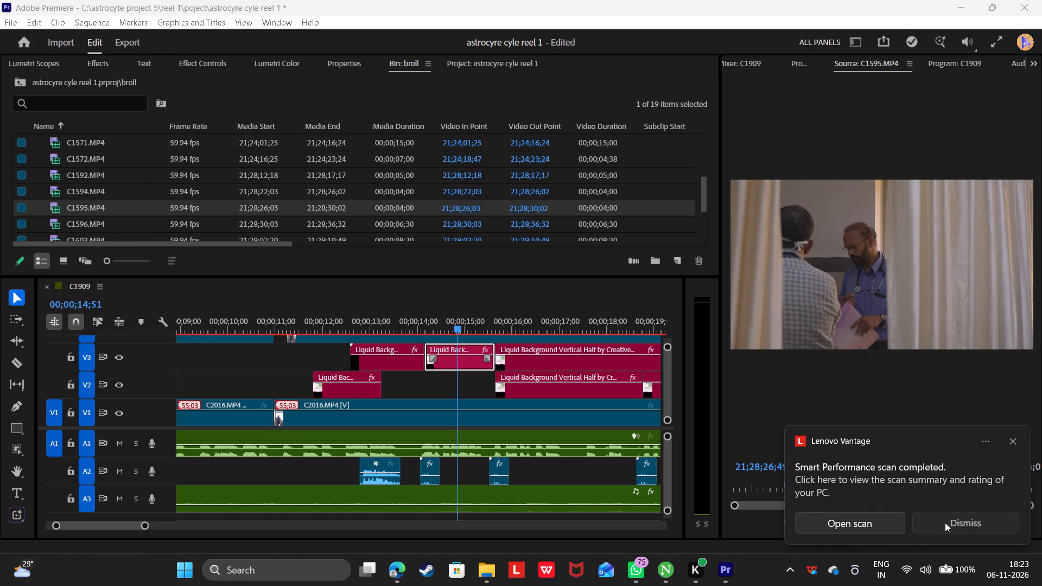
left_click(335, 64)
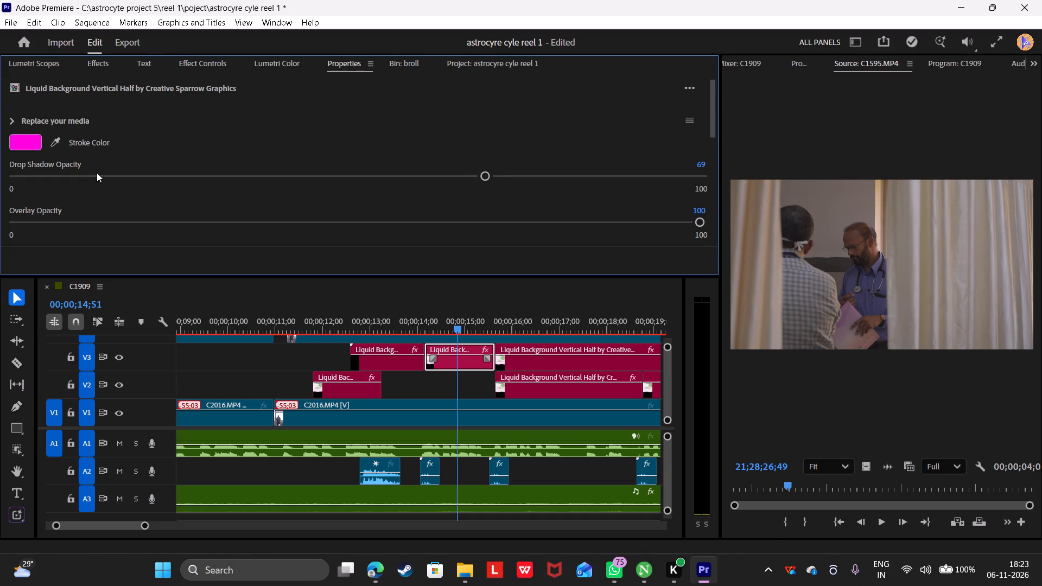
left_click(11, 122)
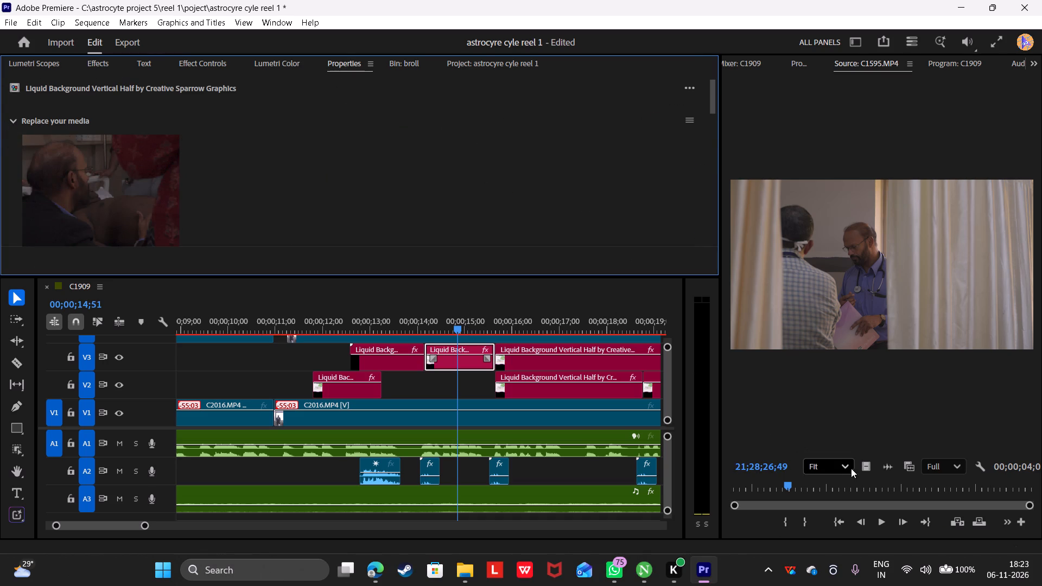
left_click_drag(865, 467, 113, 230)
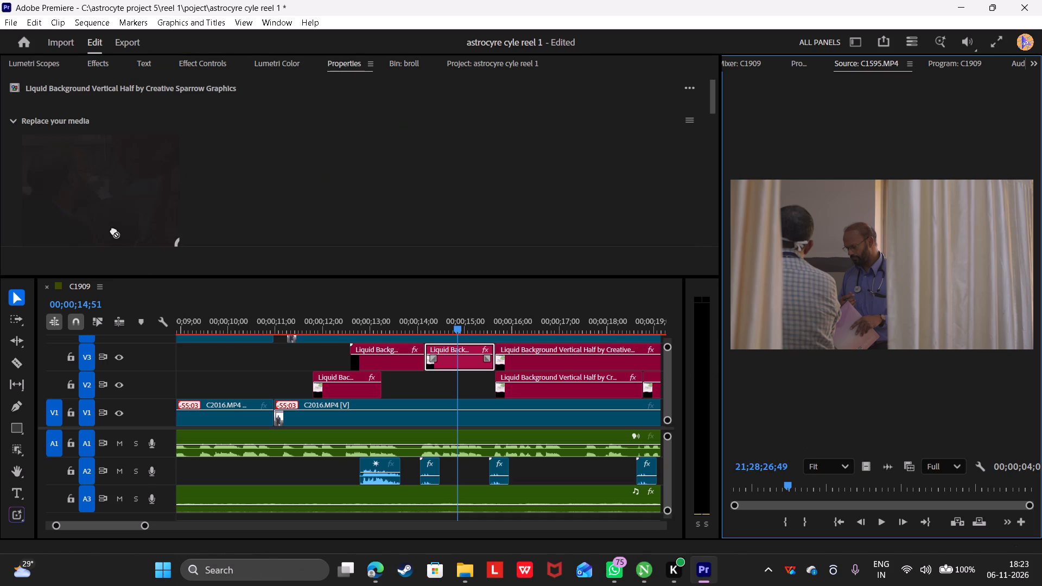
Play back the second V3 liquid background graphic from about 00;00;14;10 to check the C1595 footage and its framing.
double_click(428, 315)
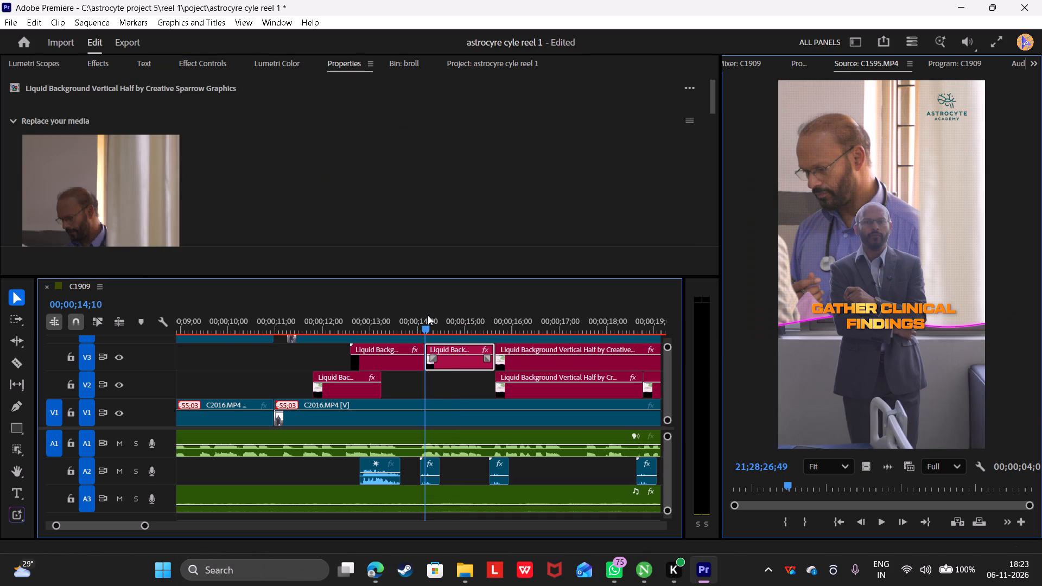
key("space")
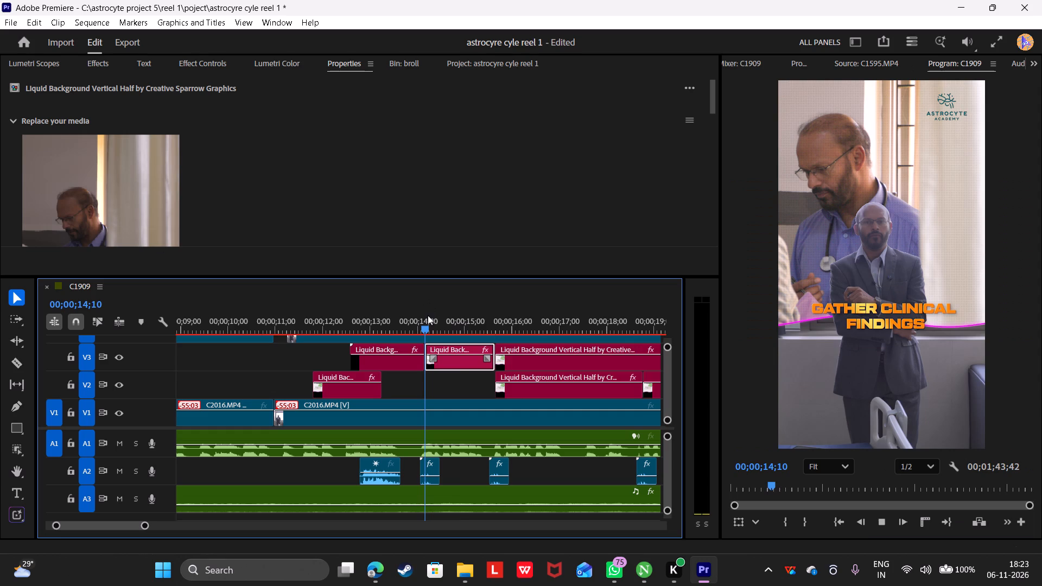
key("space")
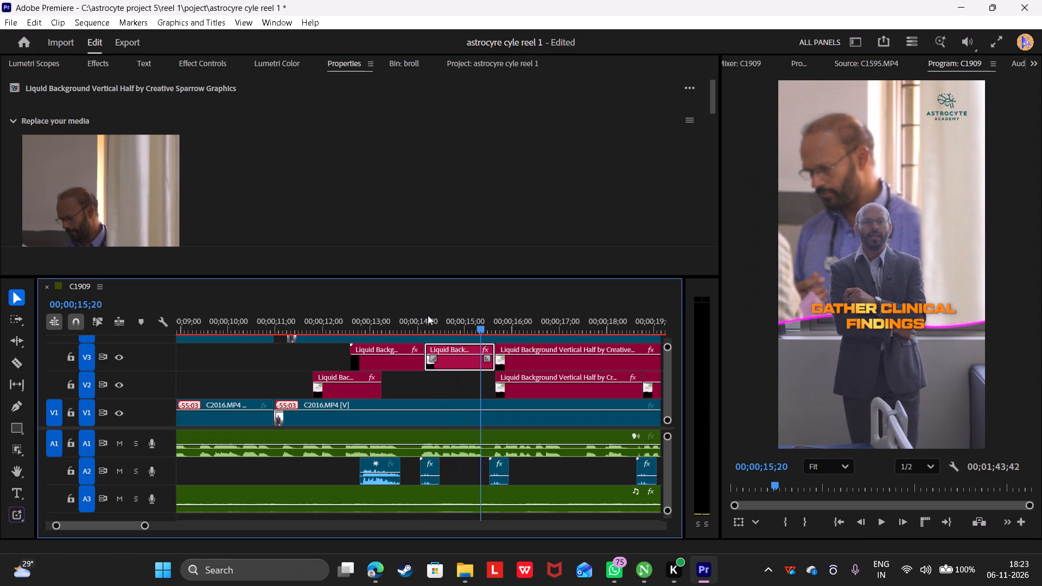
left_click_drag(465, 312, 428, 314)
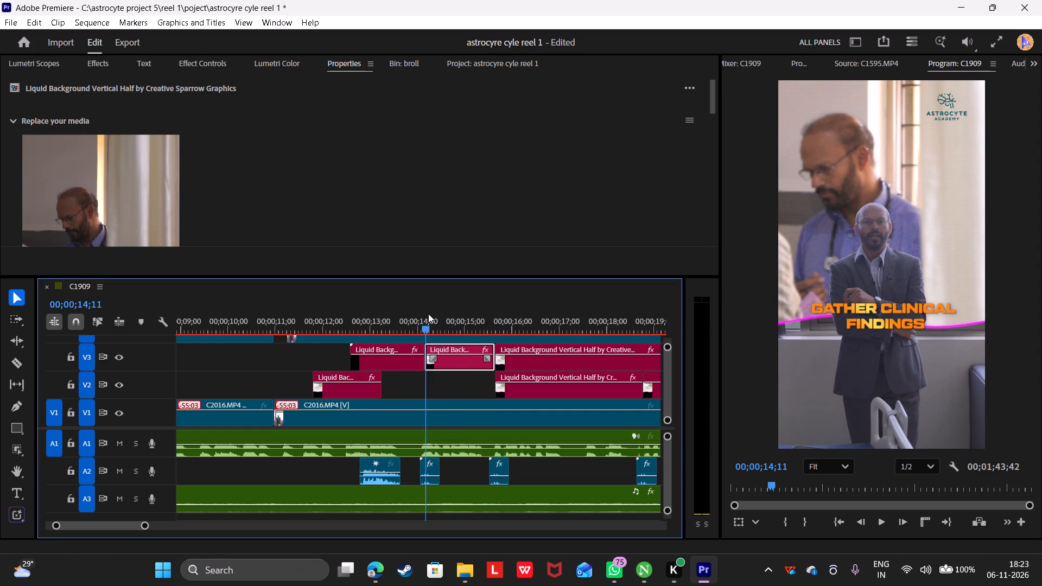
left_click_drag(428, 314, 429, 313)
key("space")
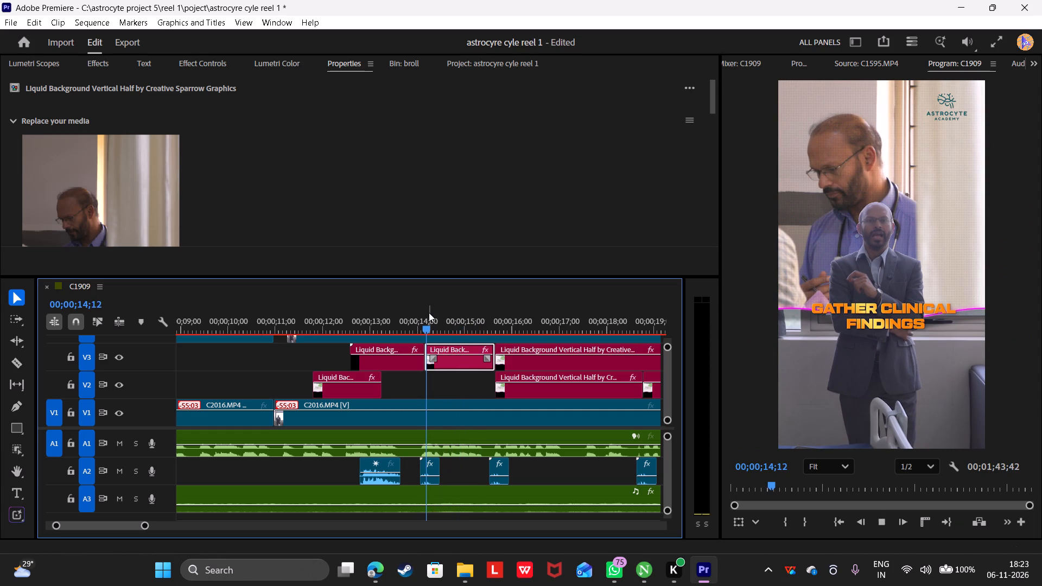
key("space")
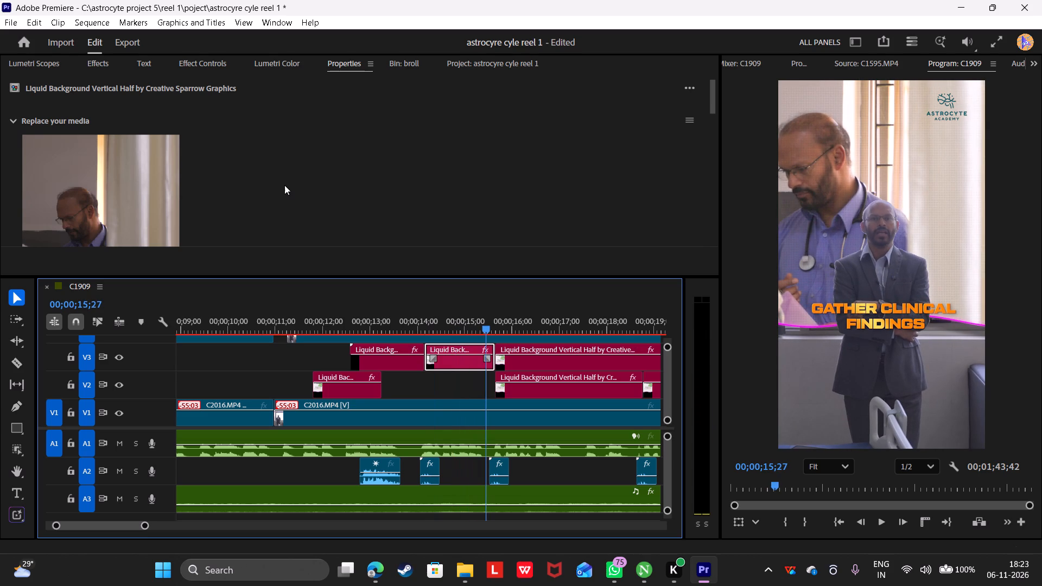
Set the replaced media's horizontal position to 795 in the second V3 graphic and play the shot back from 00;00;14;23.
scroll(284, 185, "down", 1)
left_click_drag(315, 164, 337, 164)
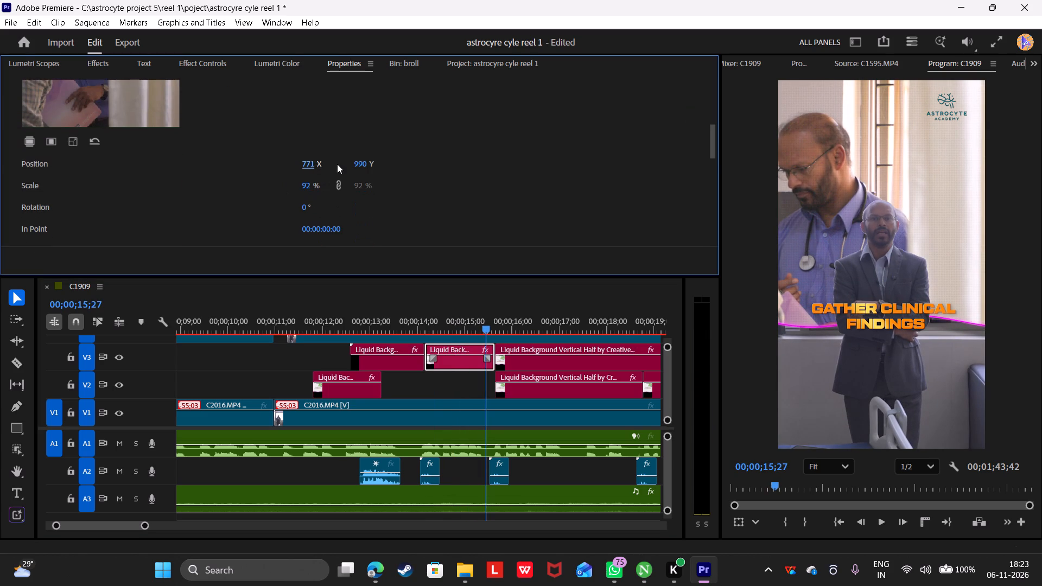
left_click_drag(314, 162, 330, 162)
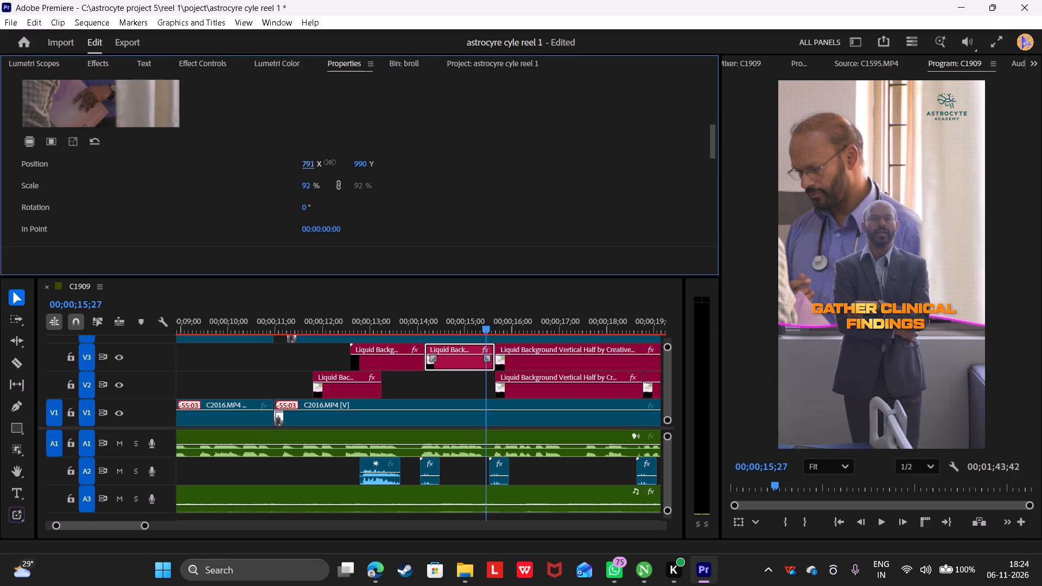
left_click_drag(330, 162, 332, 162)
left_click(437, 326)
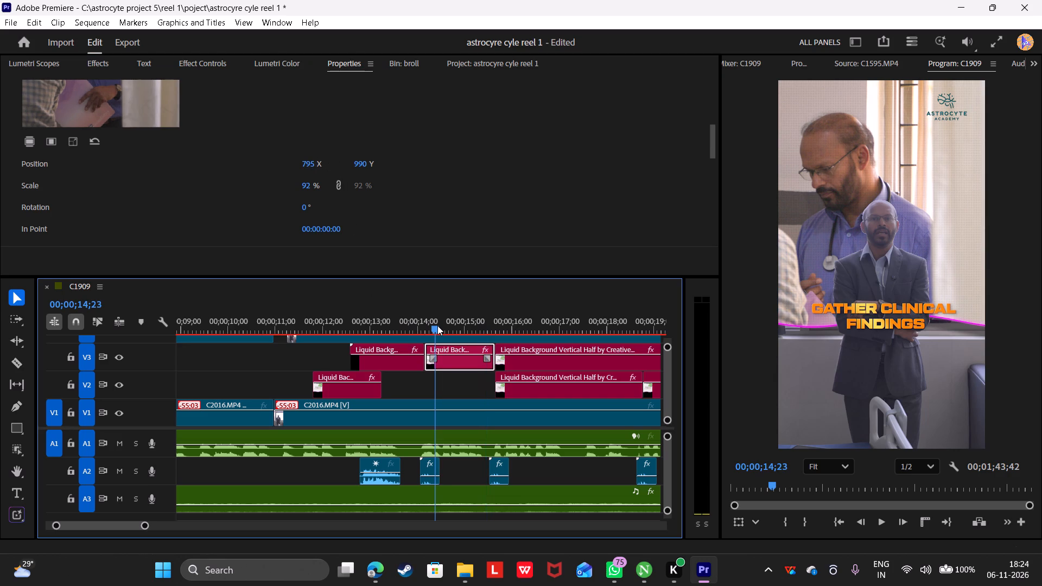
key("space")
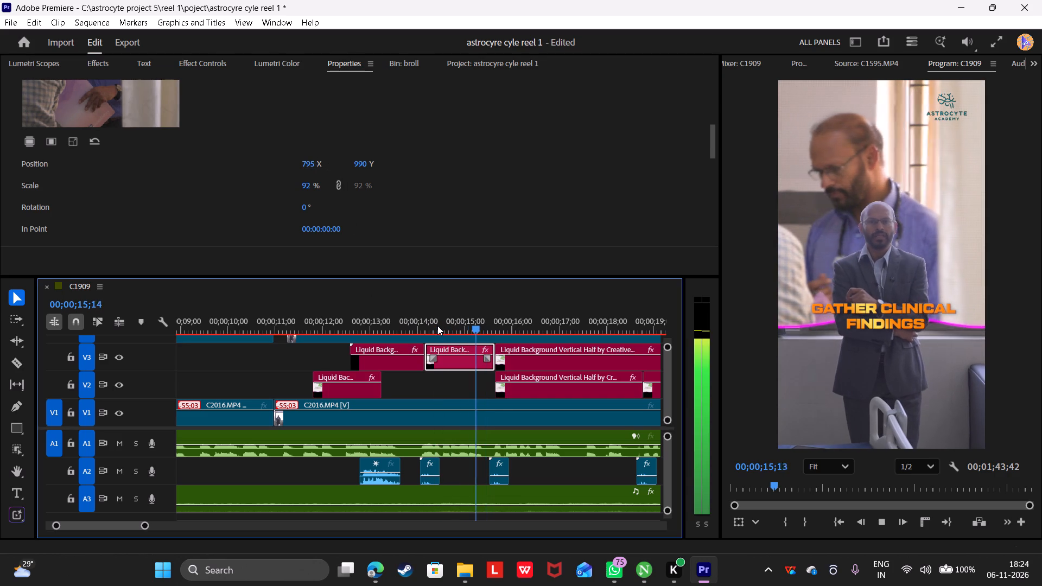
key("space")
Move the V2 liquid background graphic that starts at 00;00;15;39 earlier so it starts at about 13.5 seconds.
left_click_drag(531, 388, 426, 391)
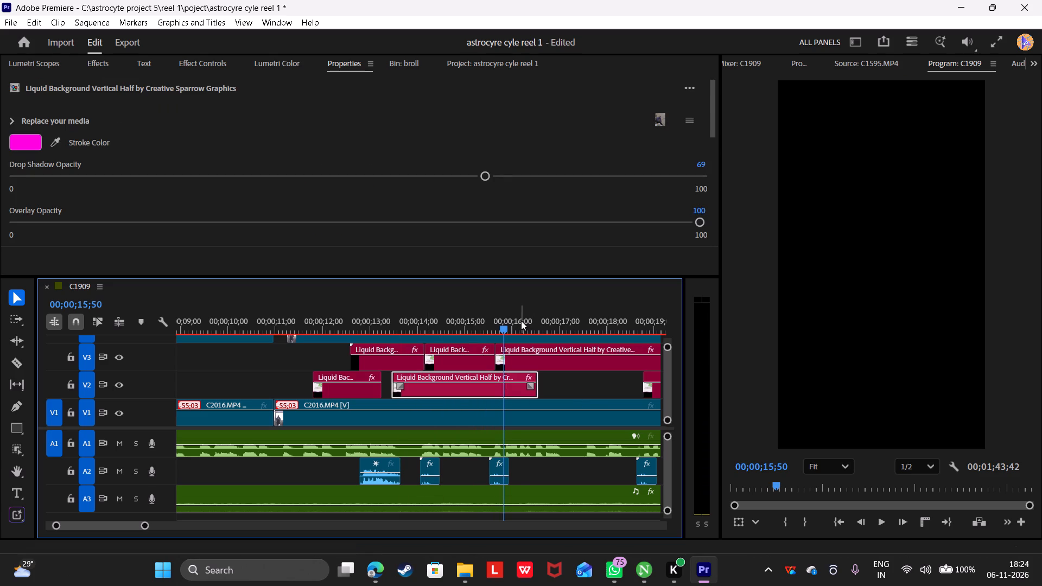
Split the third V3 liquid background graphic at 00;00;18;46, matching the start of the last graphic on V2.
left_click_drag(521, 321, 615, 373)
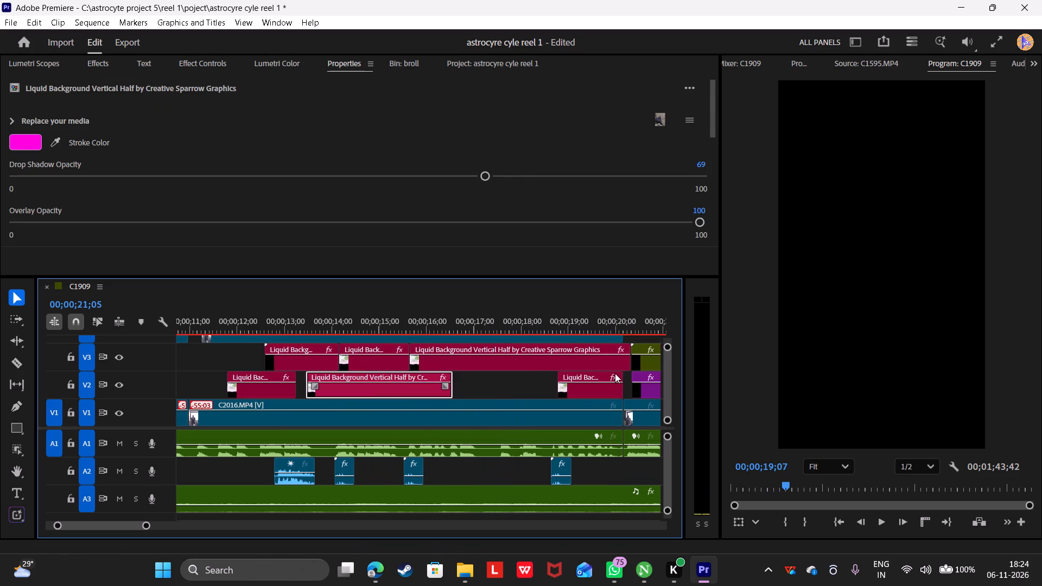
left_click_drag(615, 373, 517, 398)
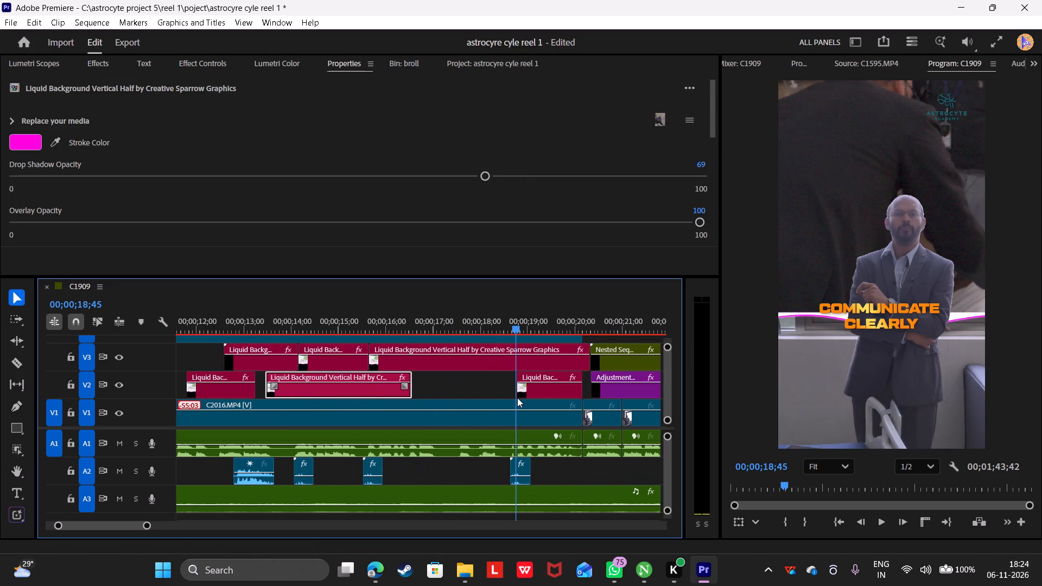
key("Right")
left_click(517, 369)
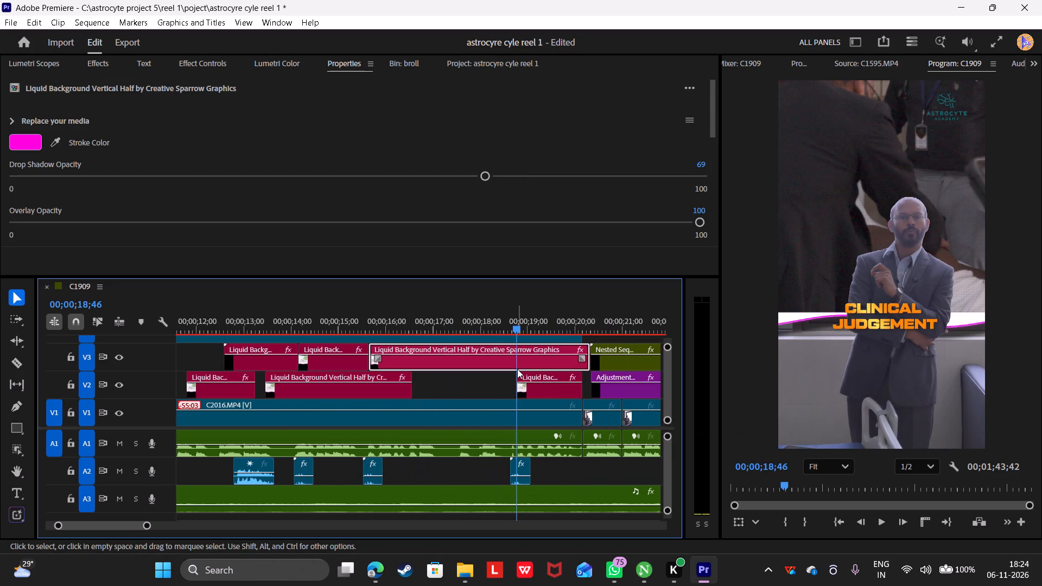
key("c")
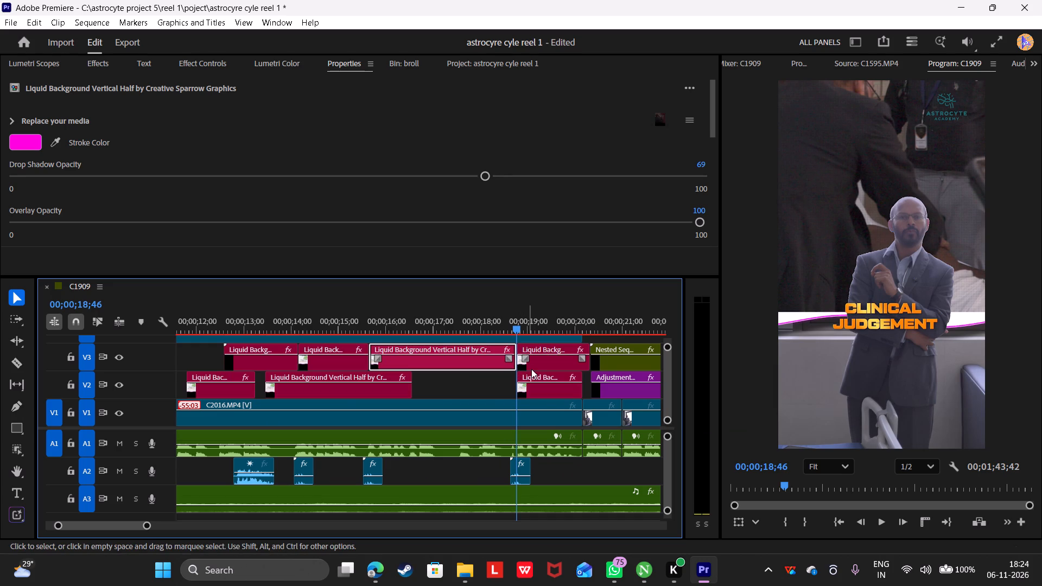
Move the first two V2 liquid background graphics together earlier, so they start at about 8 and 10 seconds.
left_click(533, 367)
left_click(369, 381)
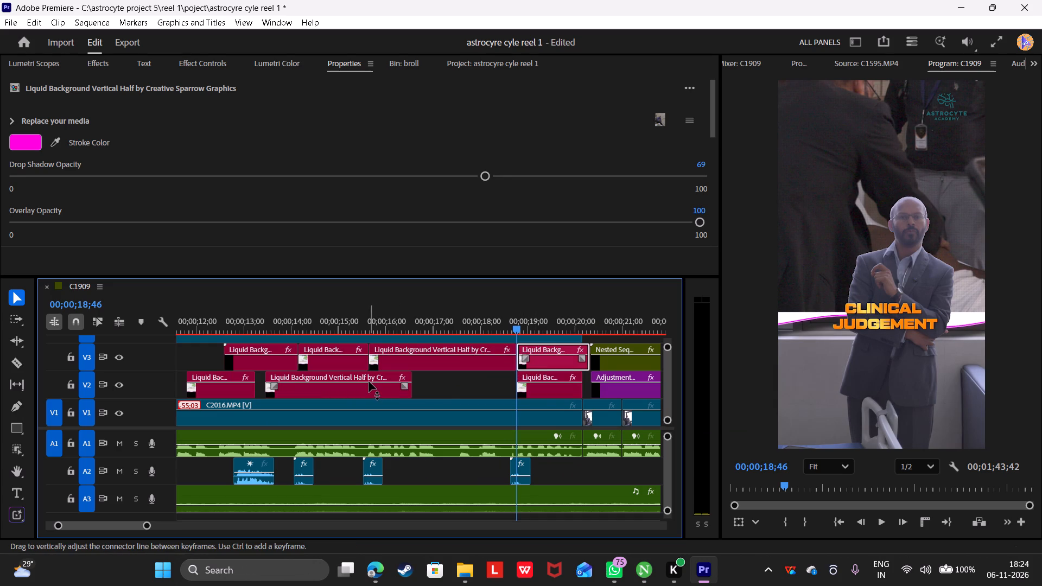
left_click_drag(447, 386, 223, 388)
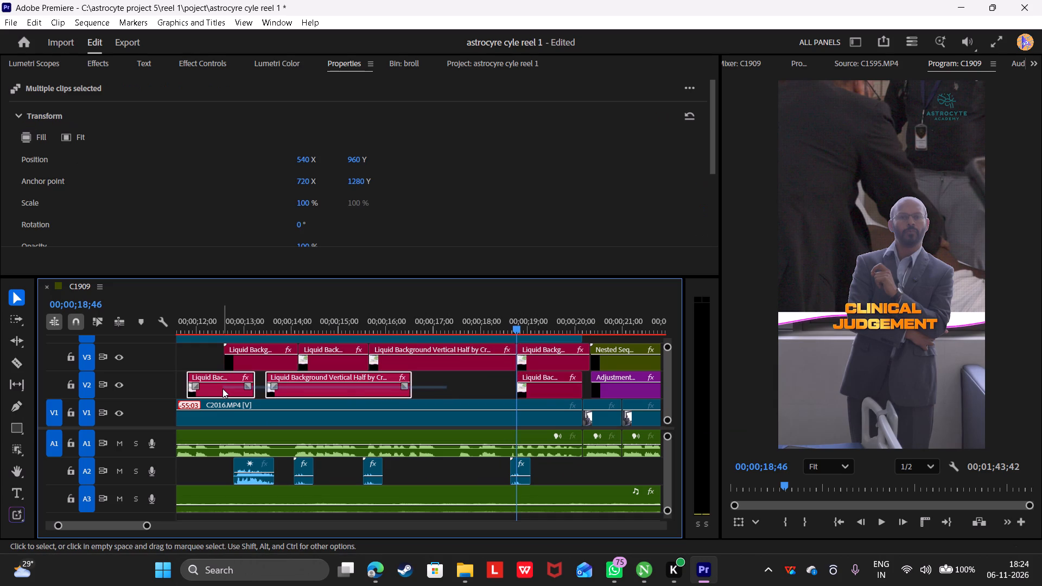
left_click_drag(218, 389, 156, 386)
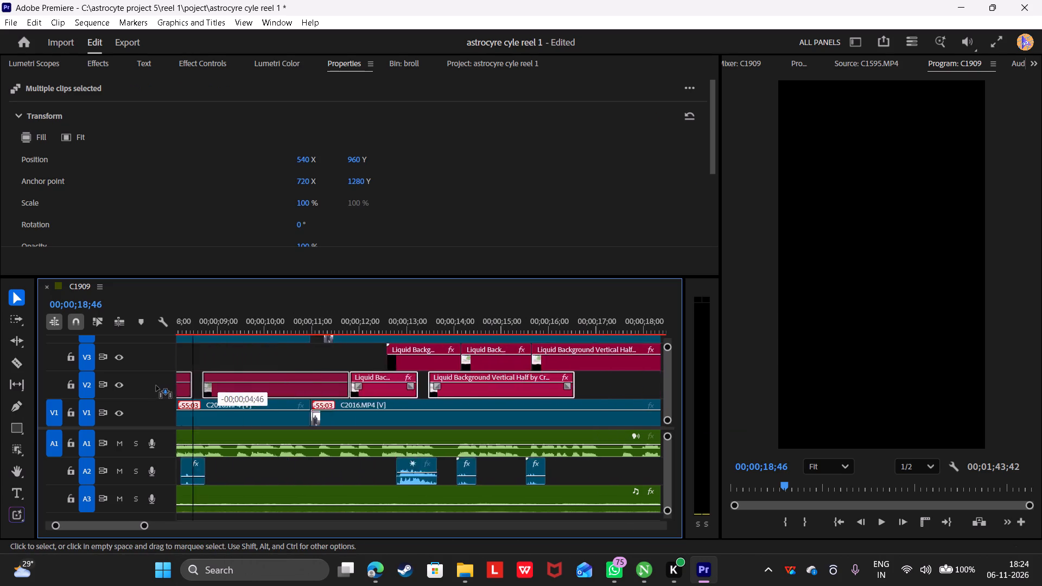
left_click_drag(156, 386, 348, 397)
Preview b-roll clips C1596, C1603, C1605, C1619 and C1572 as replacement media for the third V3 liquid background graphic.
left_click(430, 323)
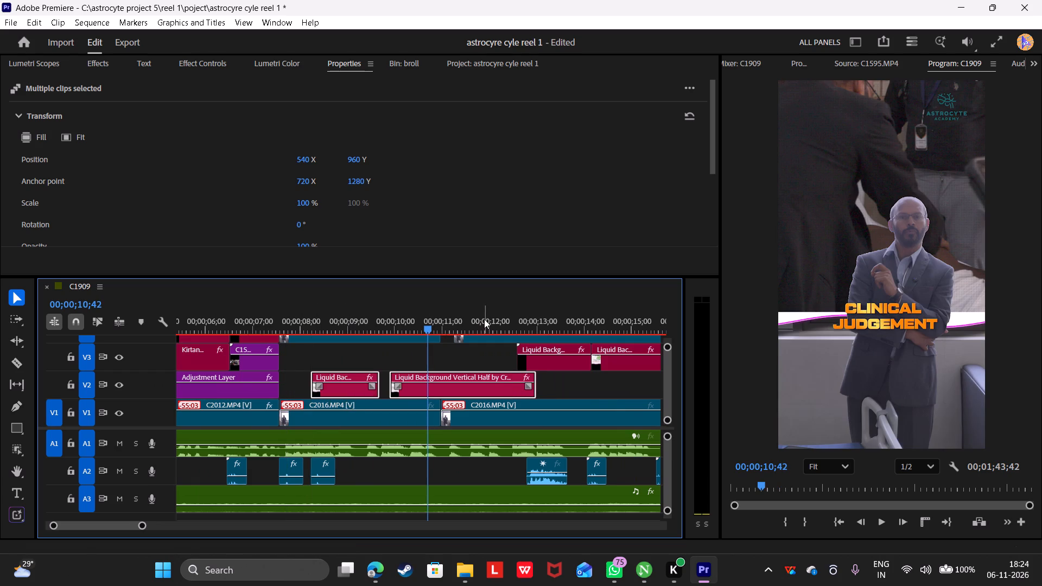
left_click_drag(563, 317, 669, 344)
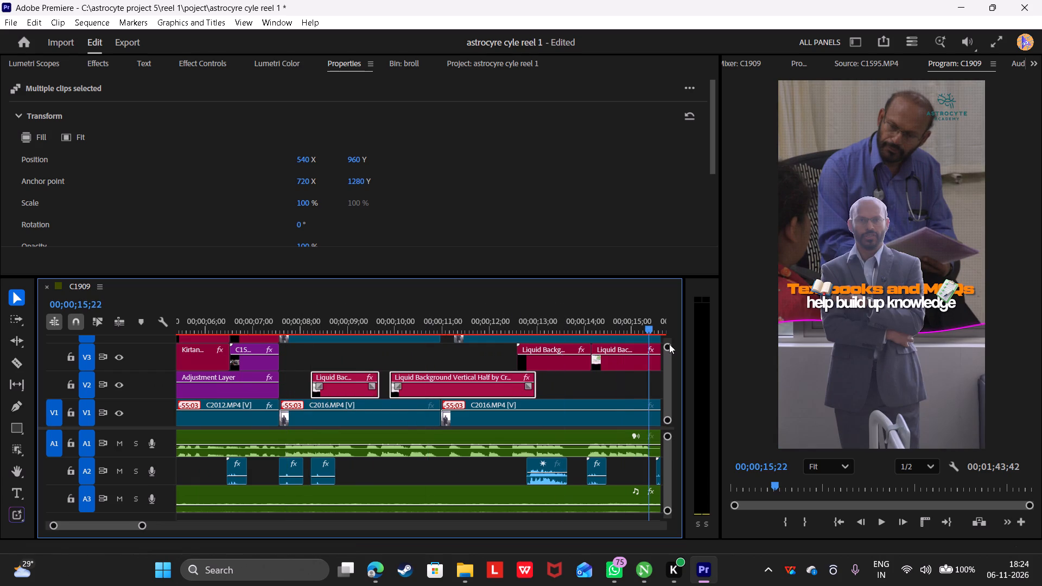
left_click_drag(669, 344, 602, 368)
left_click(595, 365)
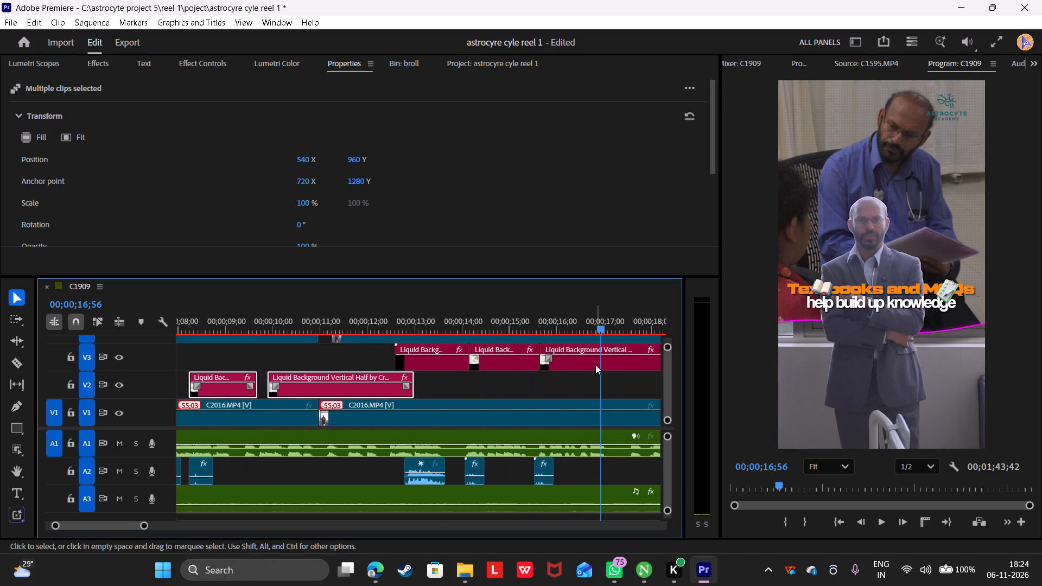
left_click(411, 63)
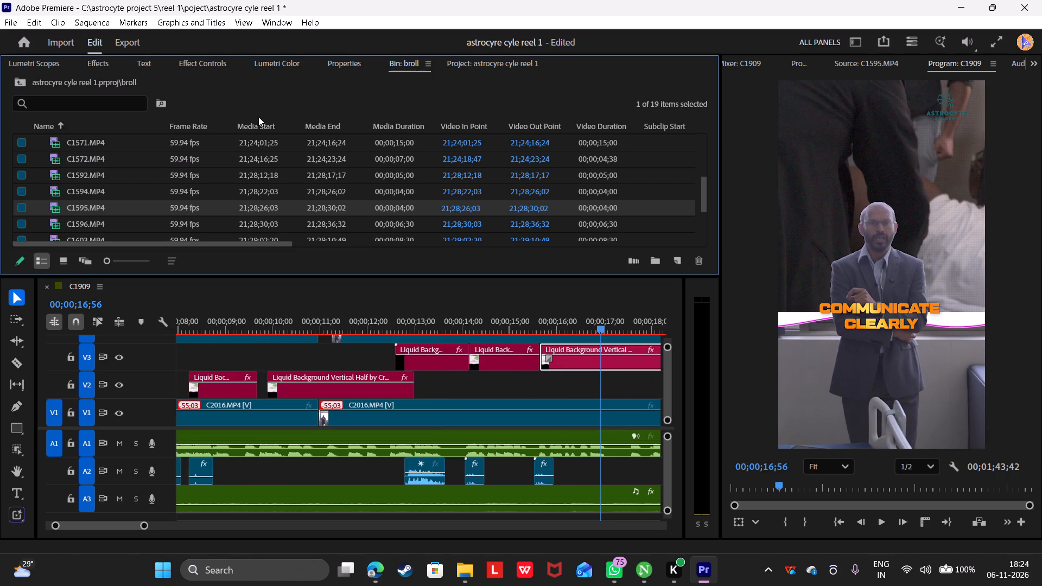
triple_click(54, 217)
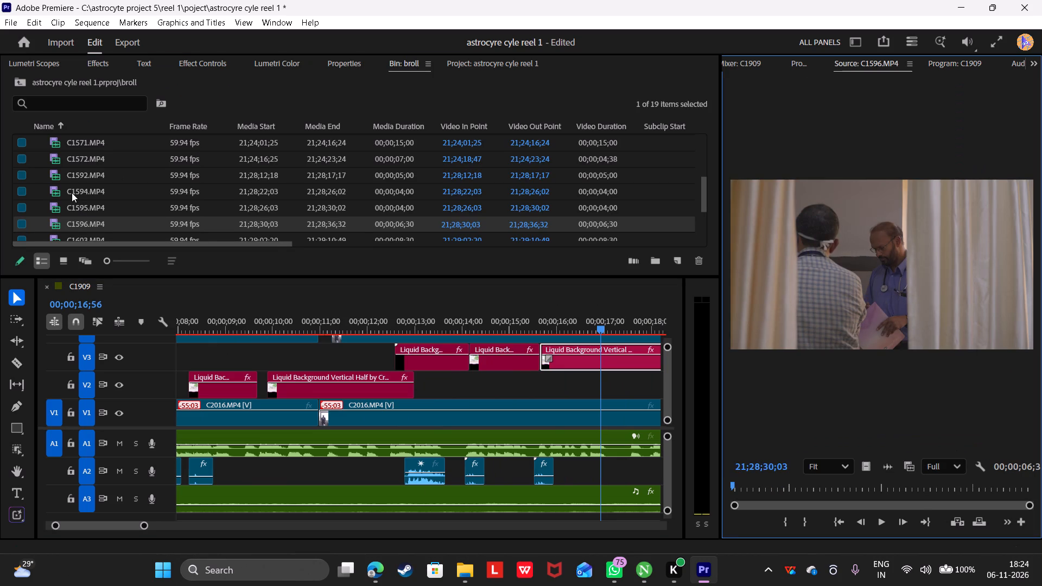
scroll(72, 193, "down", 1)
triple_click(53, 156)
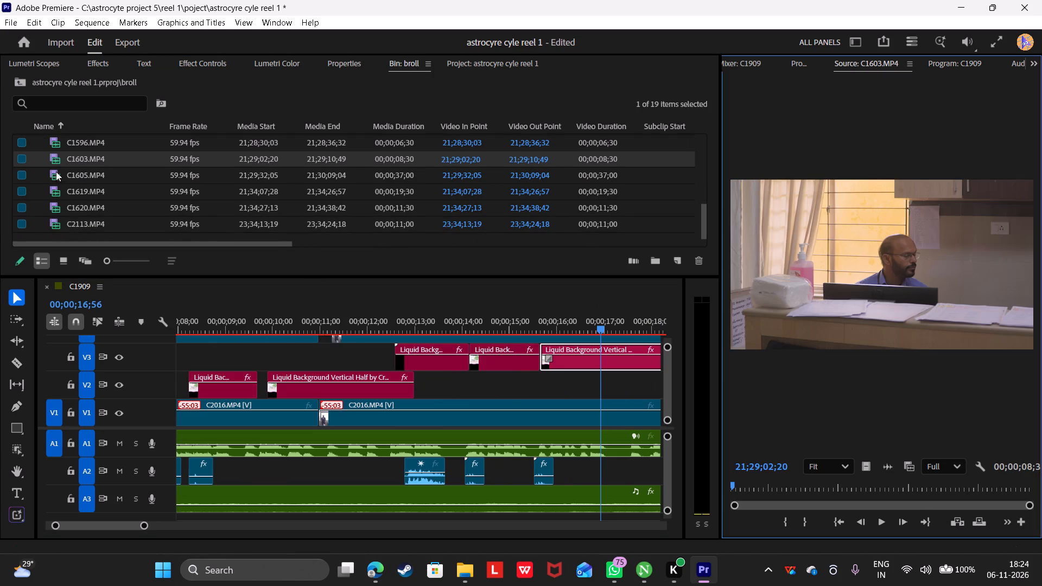
triple_click(56, 173)
triple_click(59, 190)
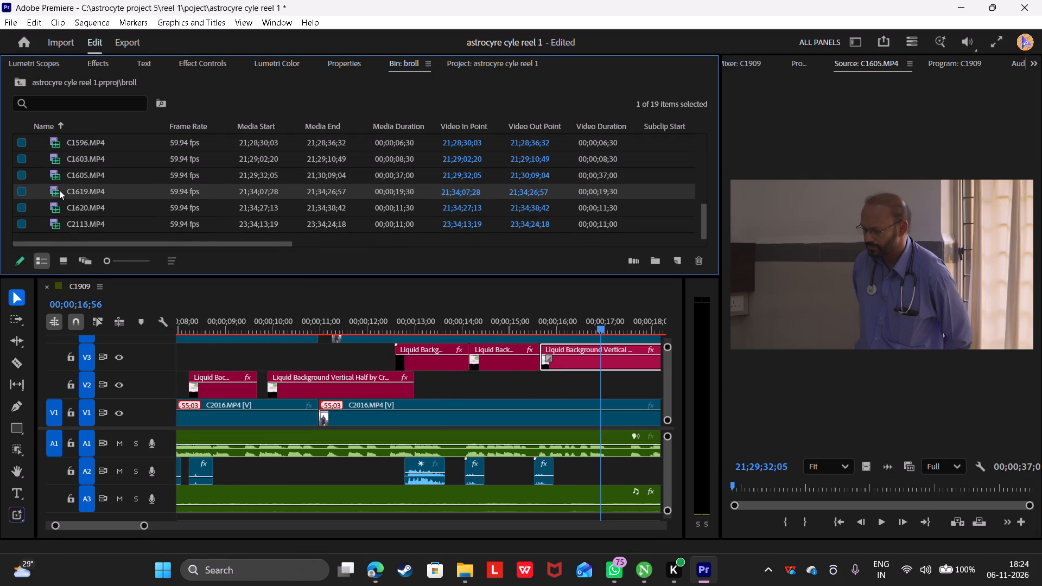
scroll(59, 190, "up", 1)
triple_click(59, 190)
left_click(59, 190)
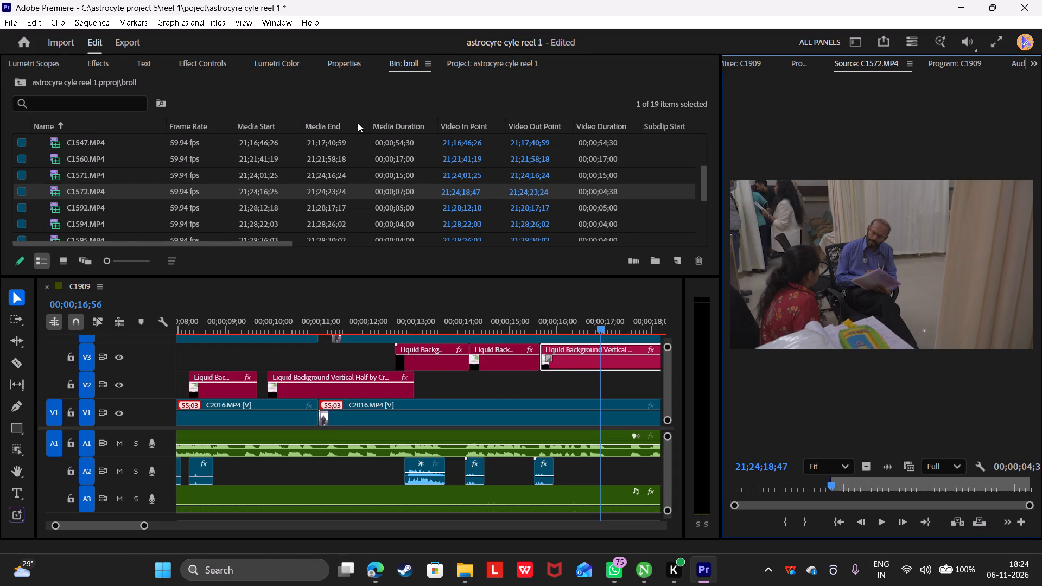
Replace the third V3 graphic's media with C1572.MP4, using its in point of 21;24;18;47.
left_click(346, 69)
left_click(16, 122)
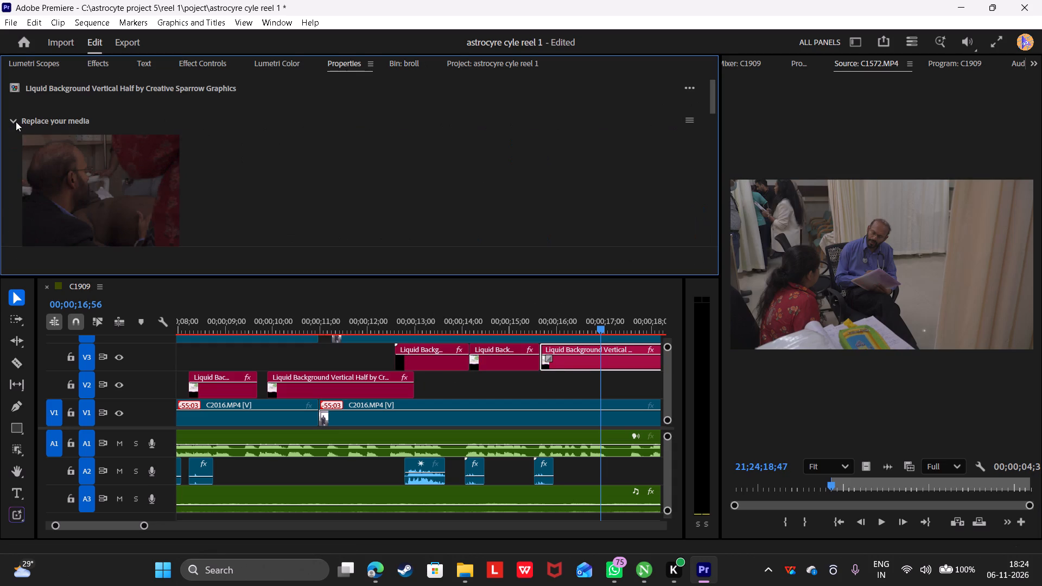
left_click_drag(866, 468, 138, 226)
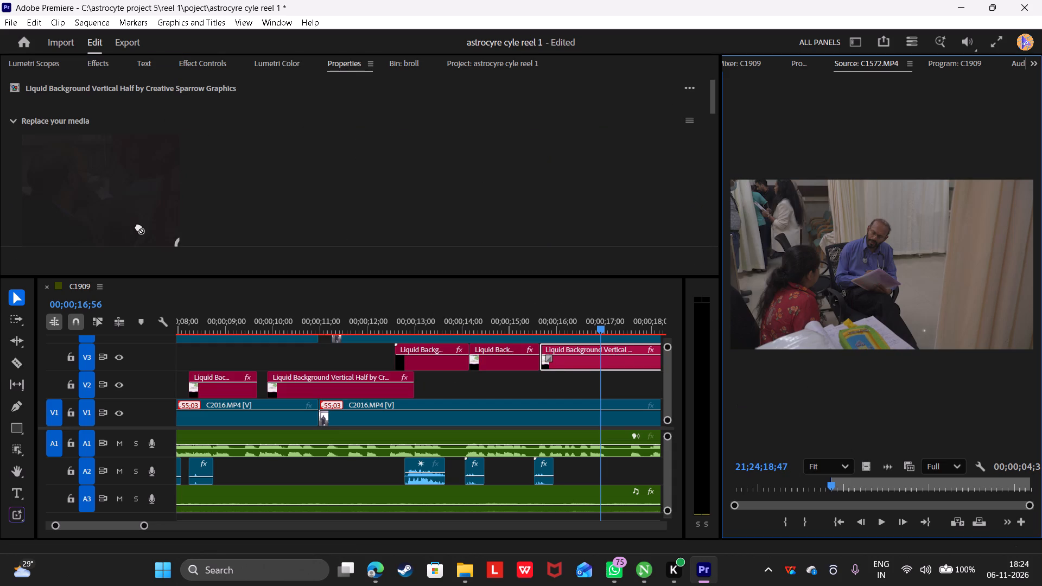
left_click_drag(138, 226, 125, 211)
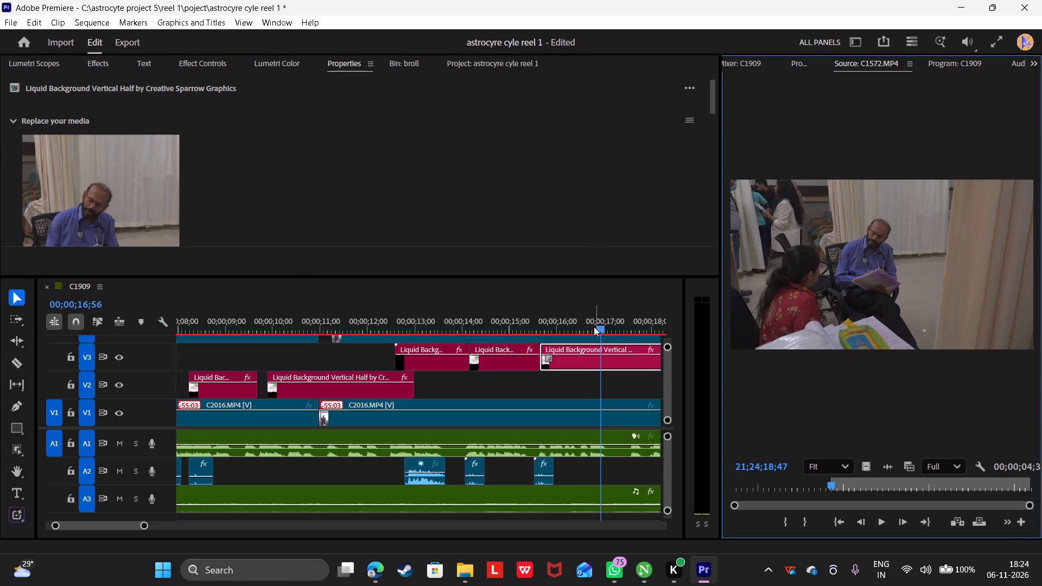
Play back the third V3 graphic from 00;00;15;41 to near its end to check how the replaced media moves.
left_click_drag(594, 327, 544, 327)
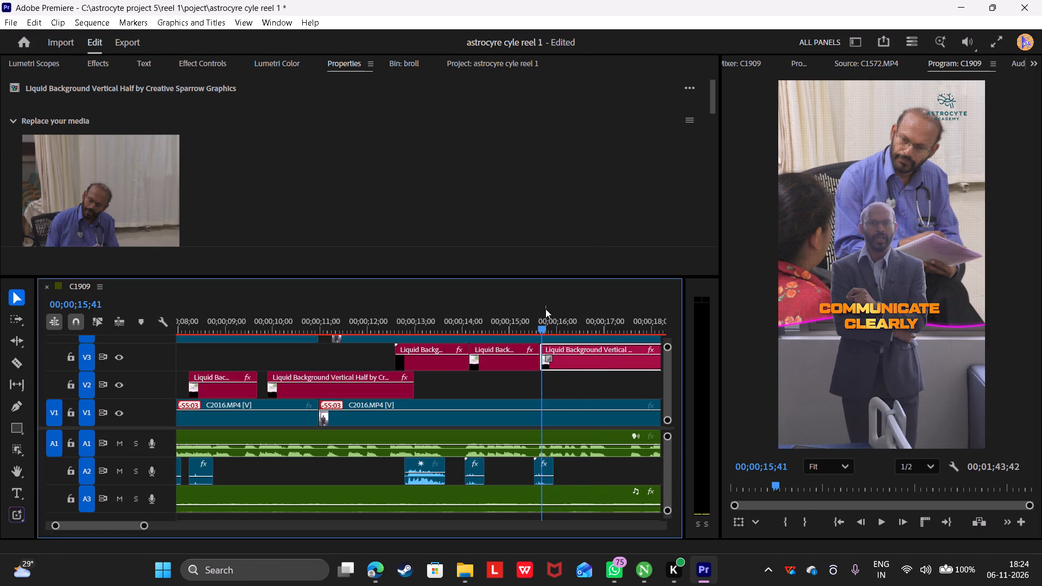
key("space")
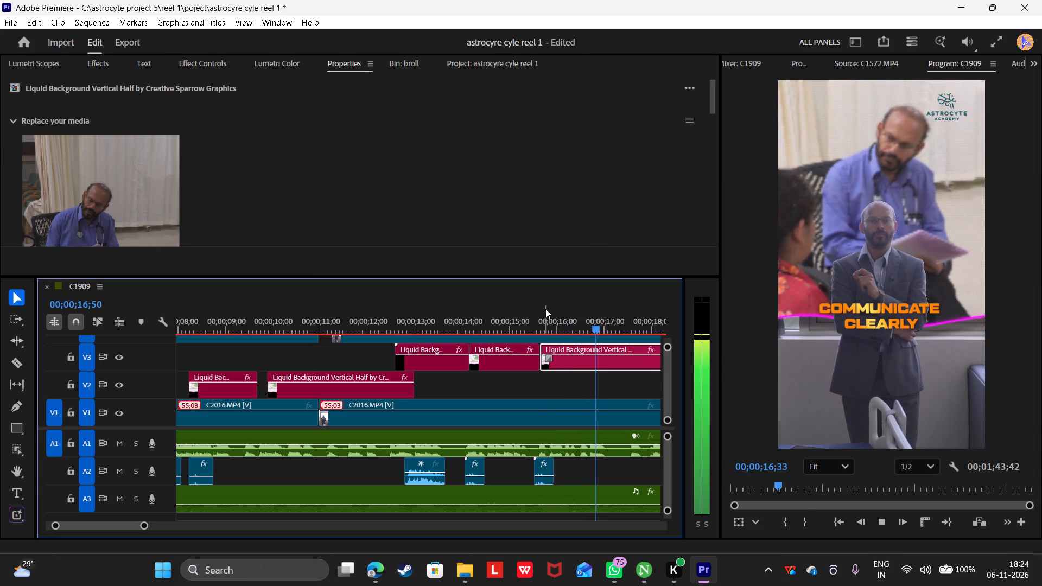
key("space")
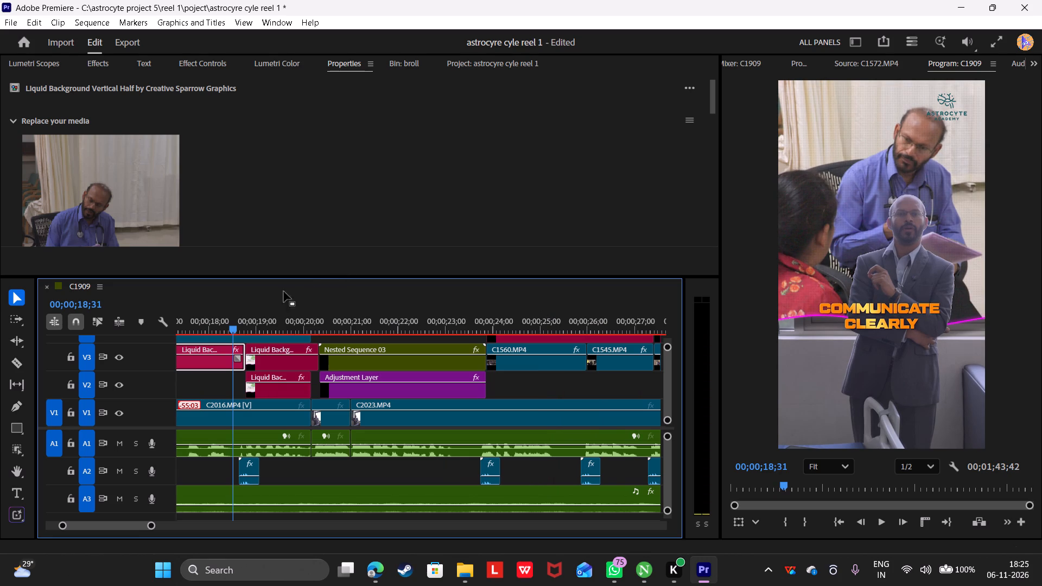
left_click_drag(214, 313, 164, 349)
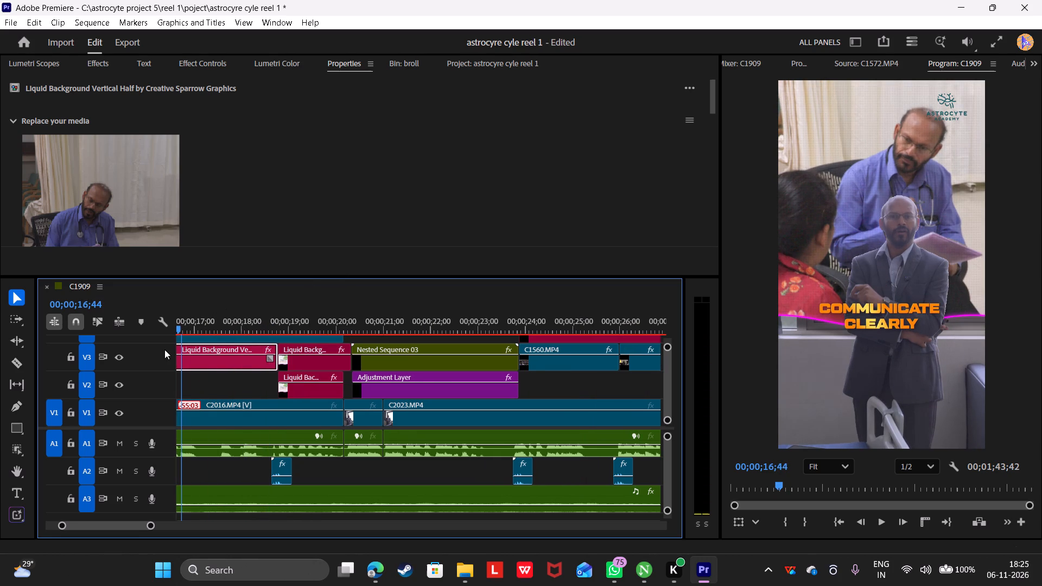
left_click_drag(164, 349, 268, 357)
key("space")
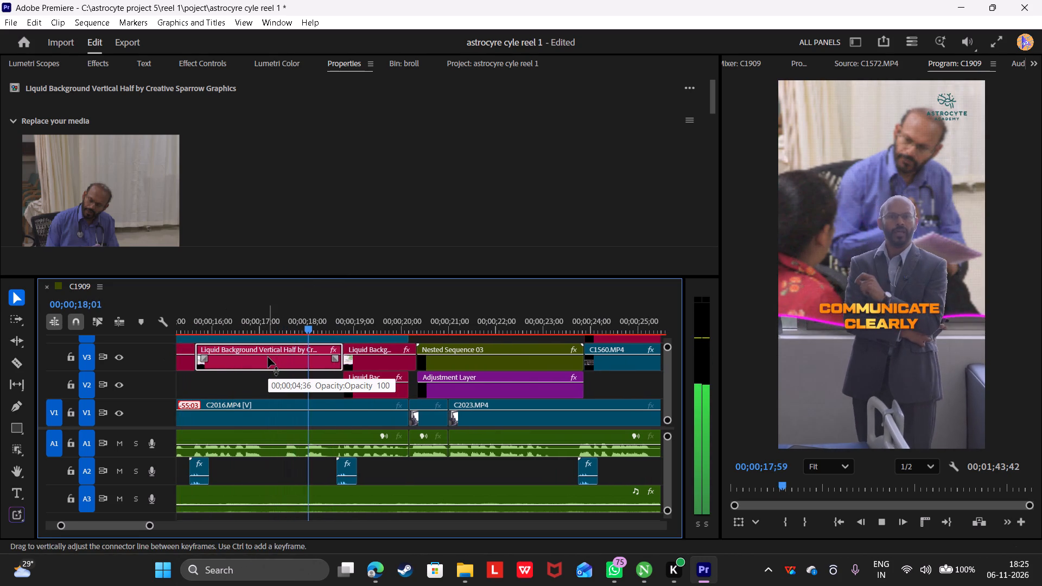
key("space")
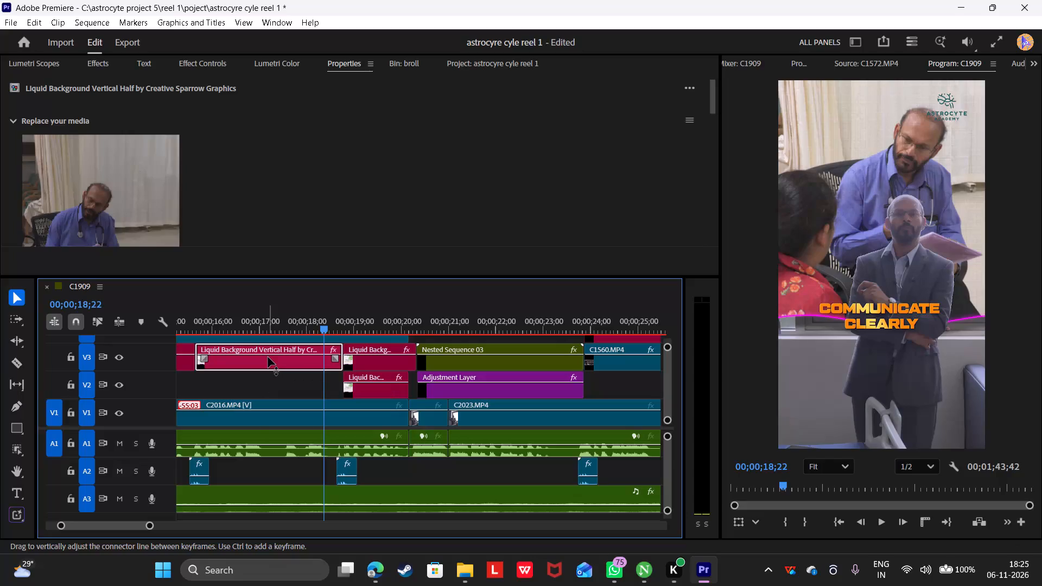
Reset C1572.MP4's in point to its first frame, 21;24;16;25, and replace the third V3 graphic's media with it again.
left_click(398, 68)
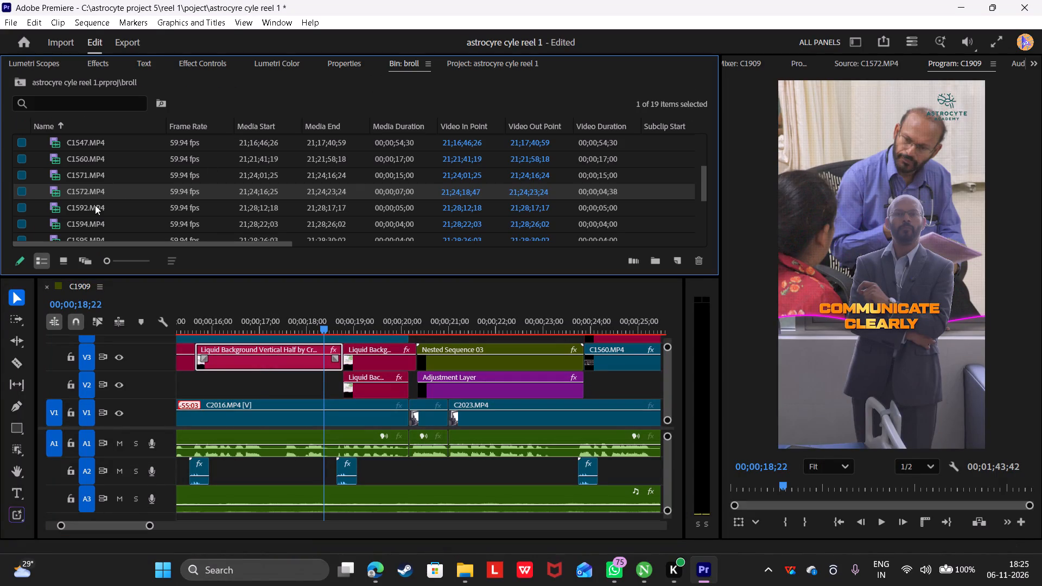
triple_click(52, 190)
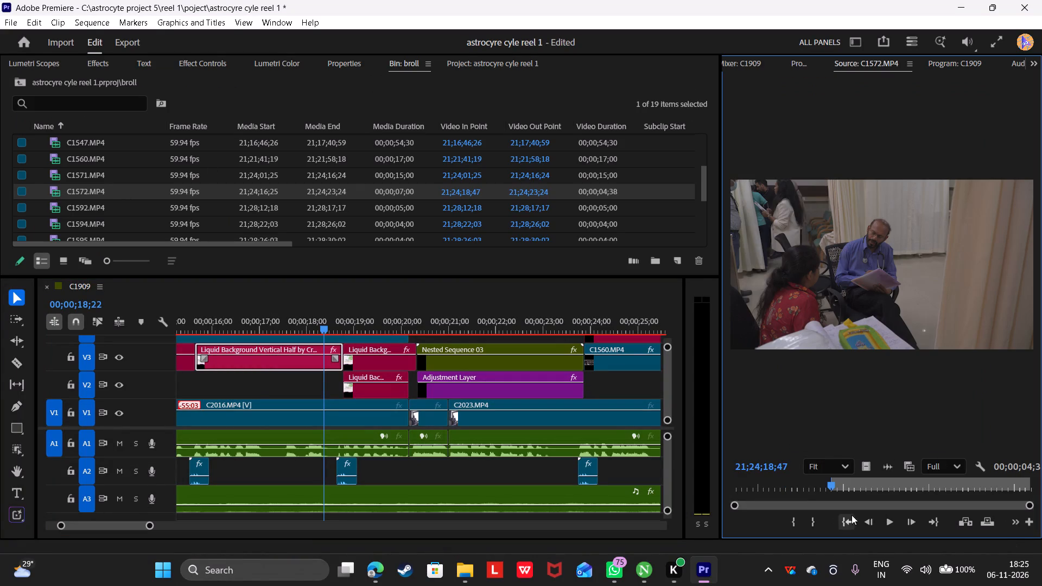
left_click_drag(828, 486, 725, 496)
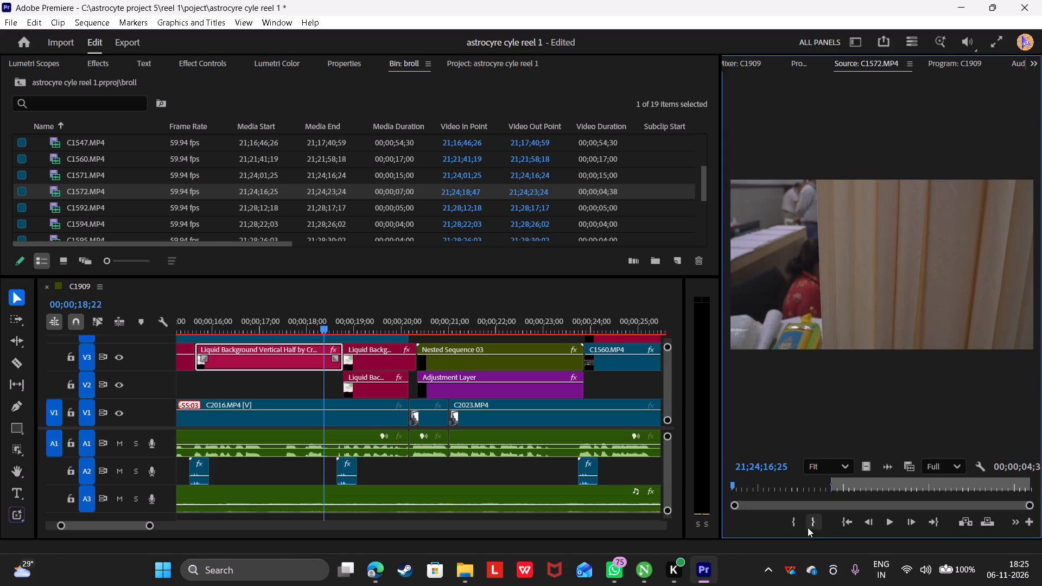
left_click(793, 521)
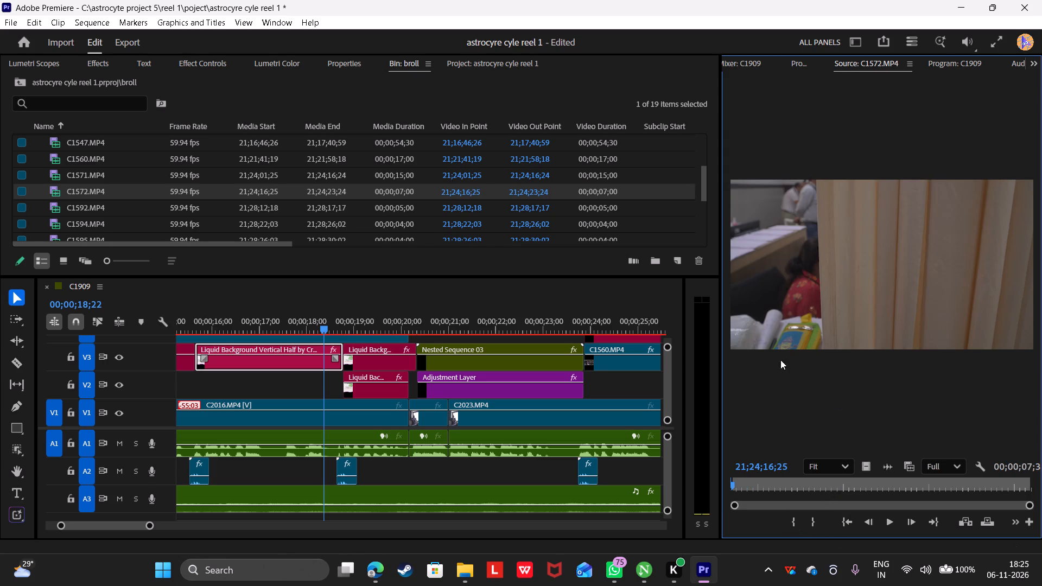
left_click(346, 67)
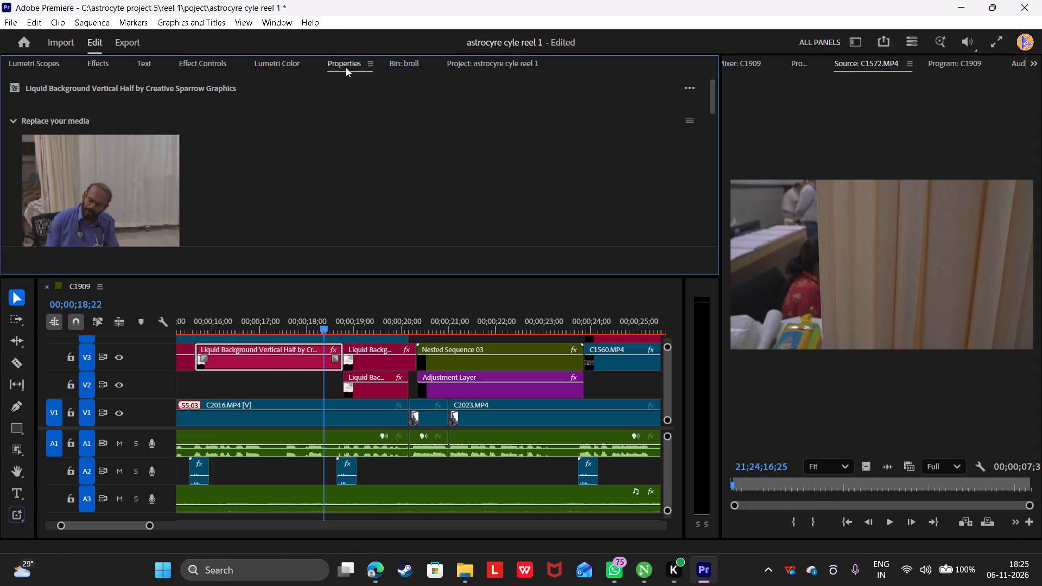
left_click_drag(864, 465, 59, 162)
Play the sequence from 00;00;15;43 through the third V3 graphic into the start of the last one to check the shots.
left_click_drag(233, 319, 209, 321)
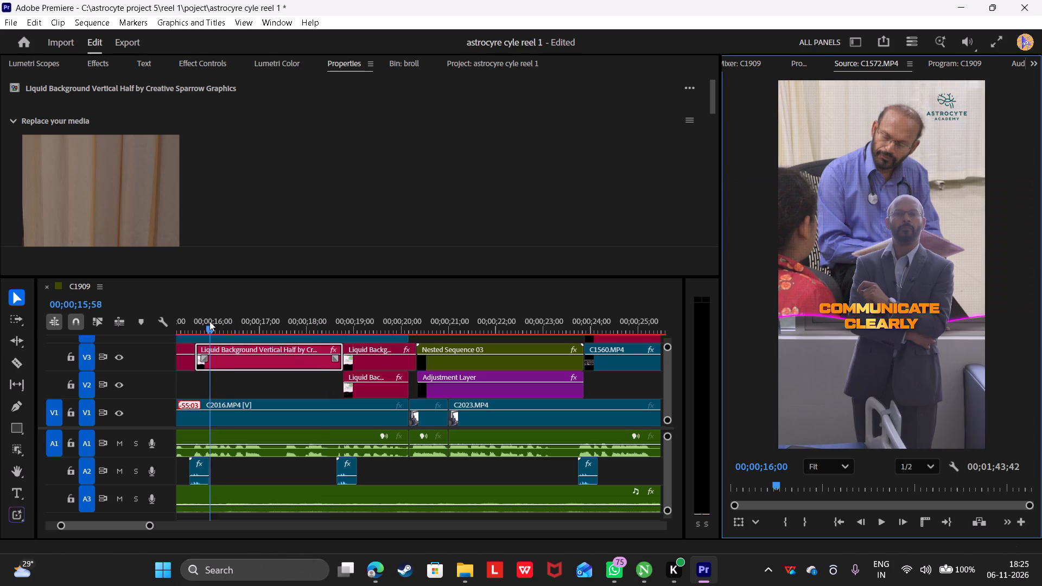
left_click_drag(209, 321, 208, 321)
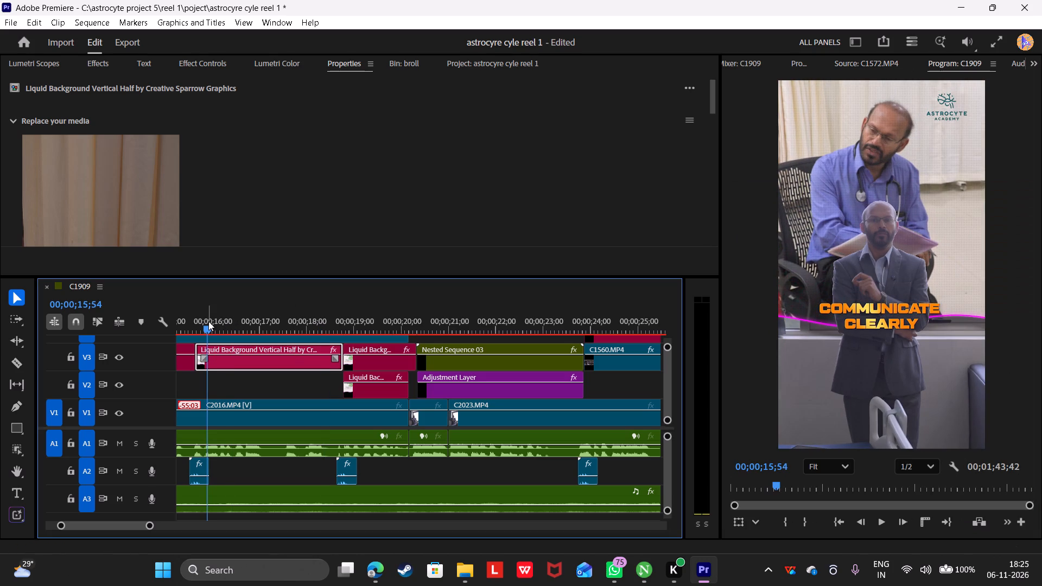
left_click_drag(208, 321, 199, 321)
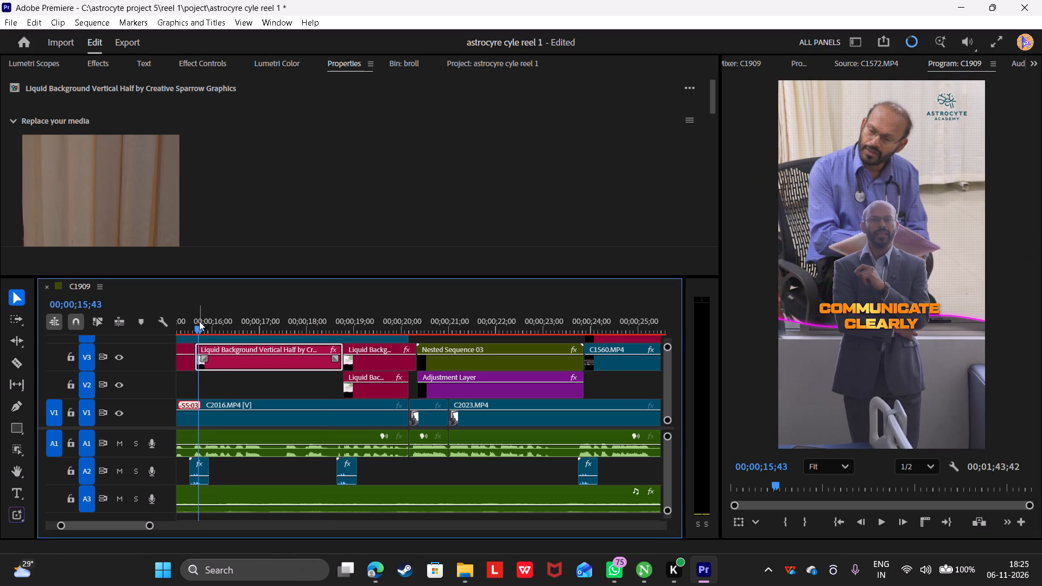
key("space")
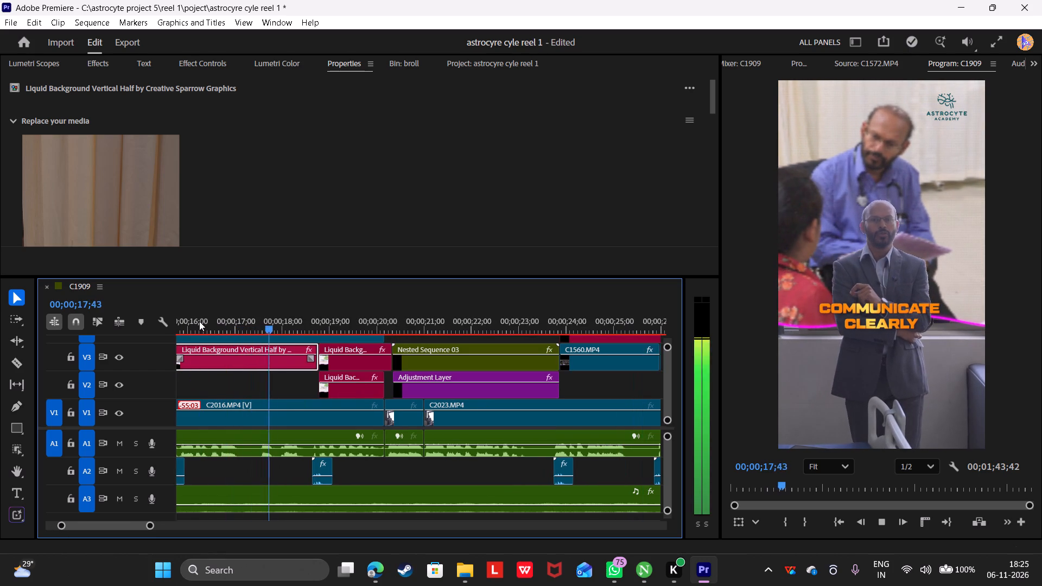
key("space")
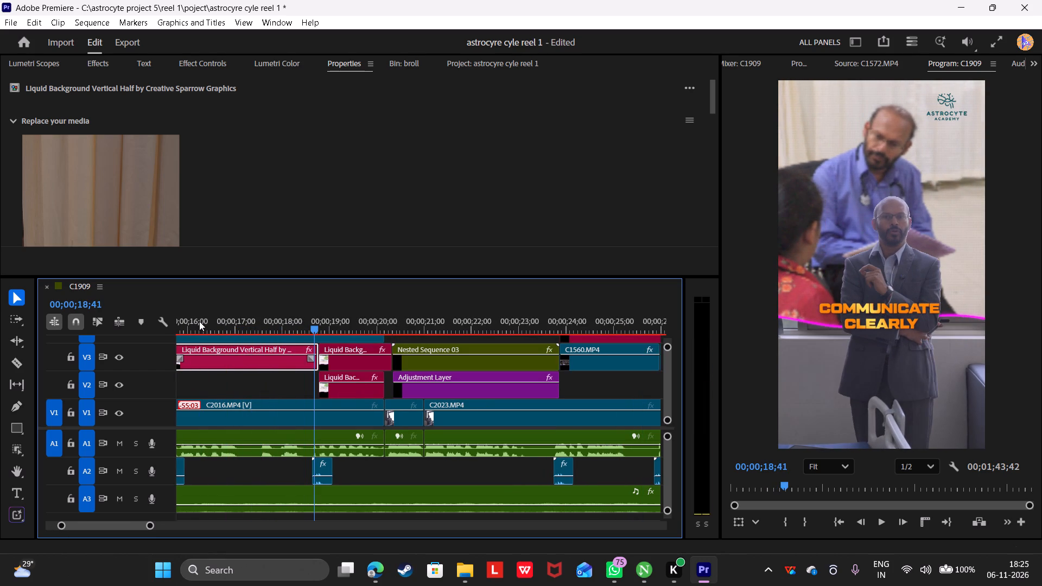
key("space")
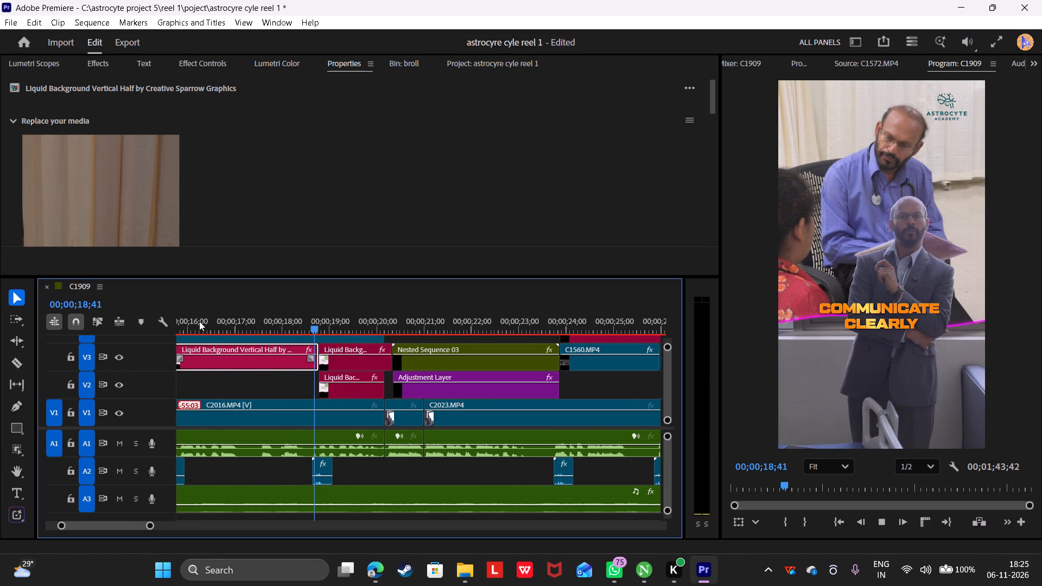
key("space")
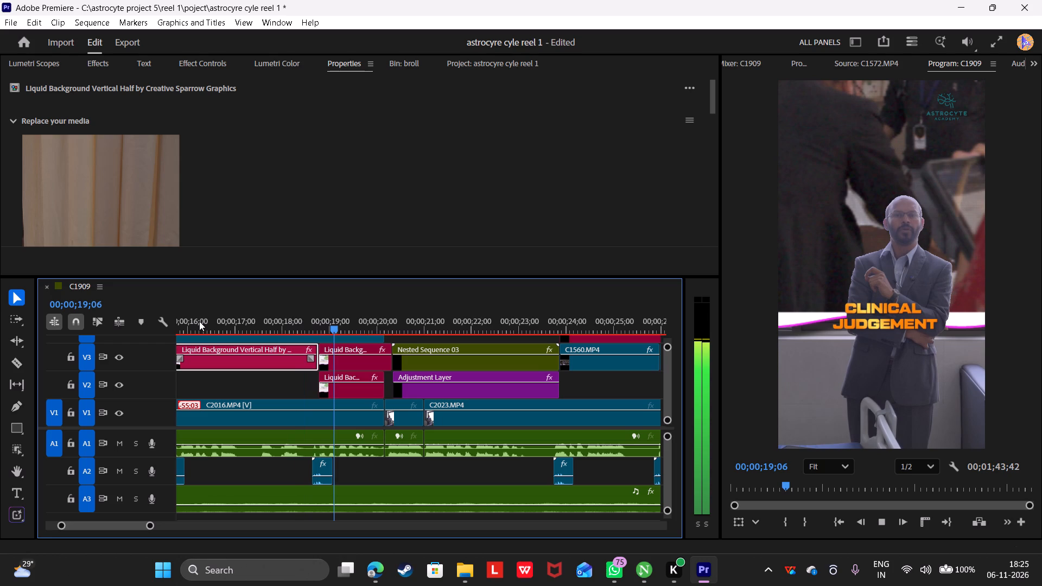
Compare the overlapping graphics by toggling V3's visibility, and delete the V2 liquid background graphic that starts at 00;00;18;46.
left_click(338, 367)
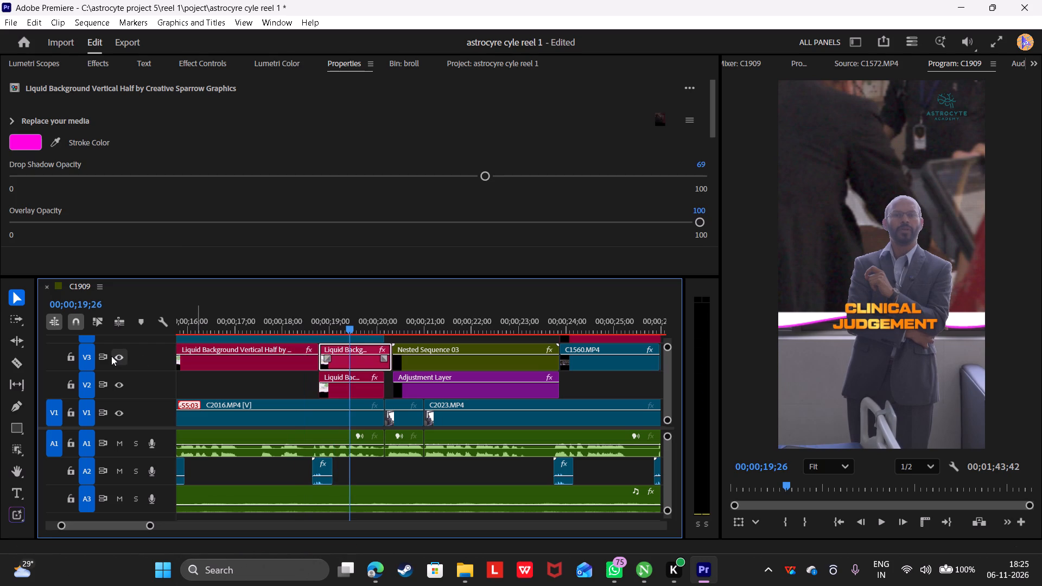
left_click(114, 353)
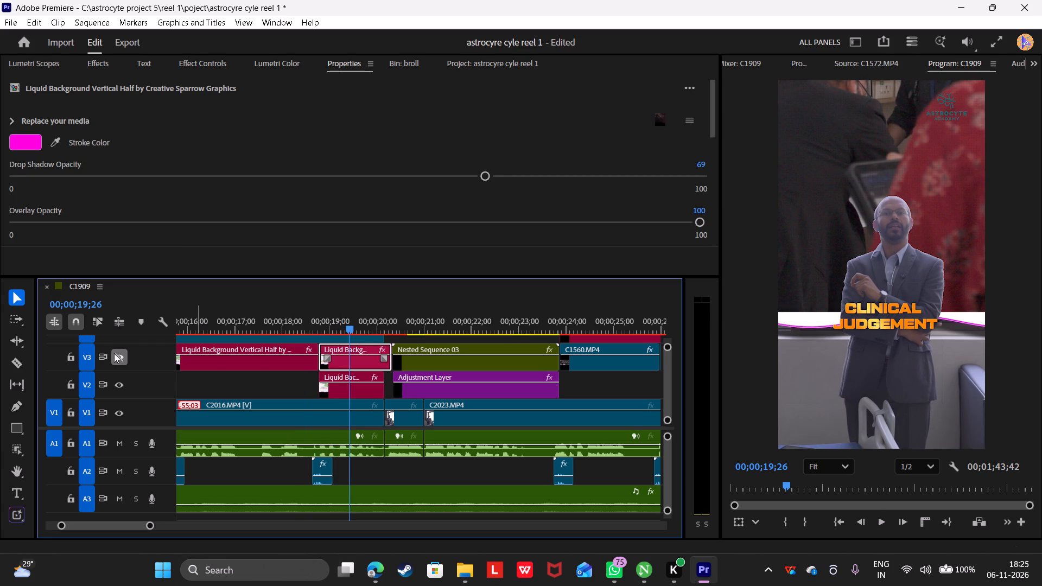
left_click(114, 353)
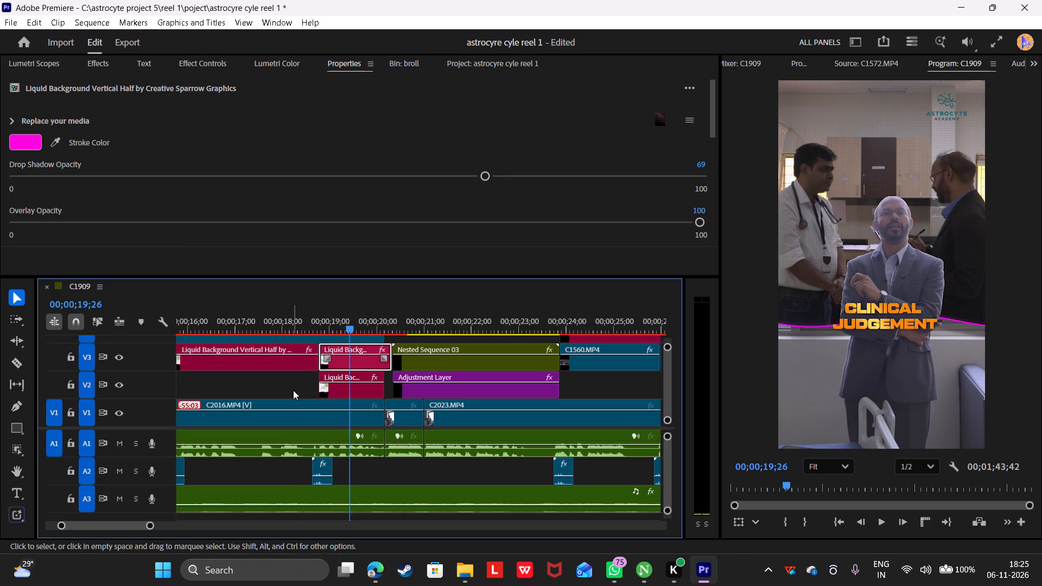
left_click(341, 379)
key("Delete")
Preview b-roll clips C1535, C1533, C1540 and C1545, and replace the last V3 liquid background graphic's media with C1540.MP4.
left_click(339, 362)
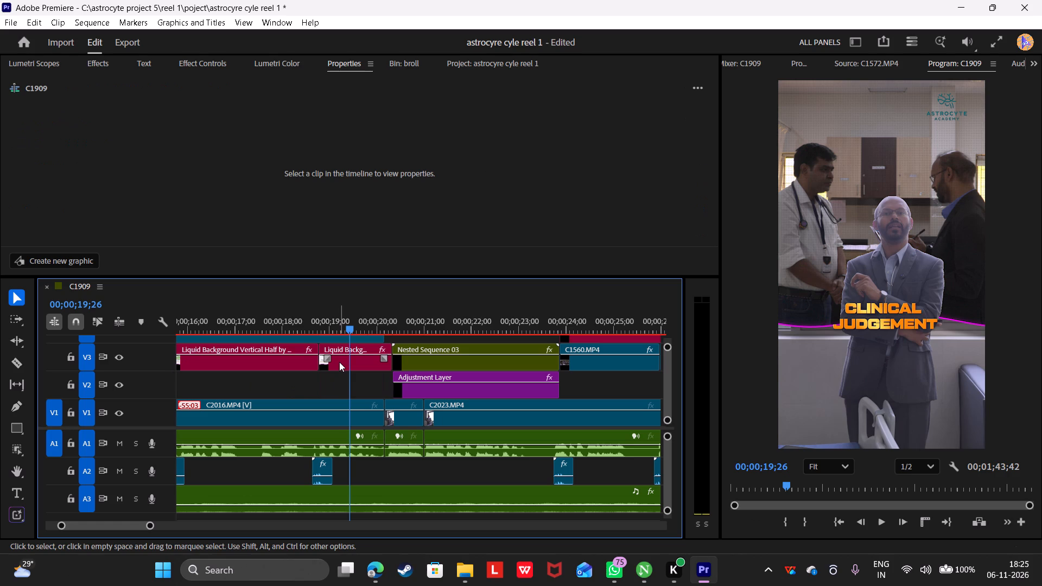
left_click(406, 67)
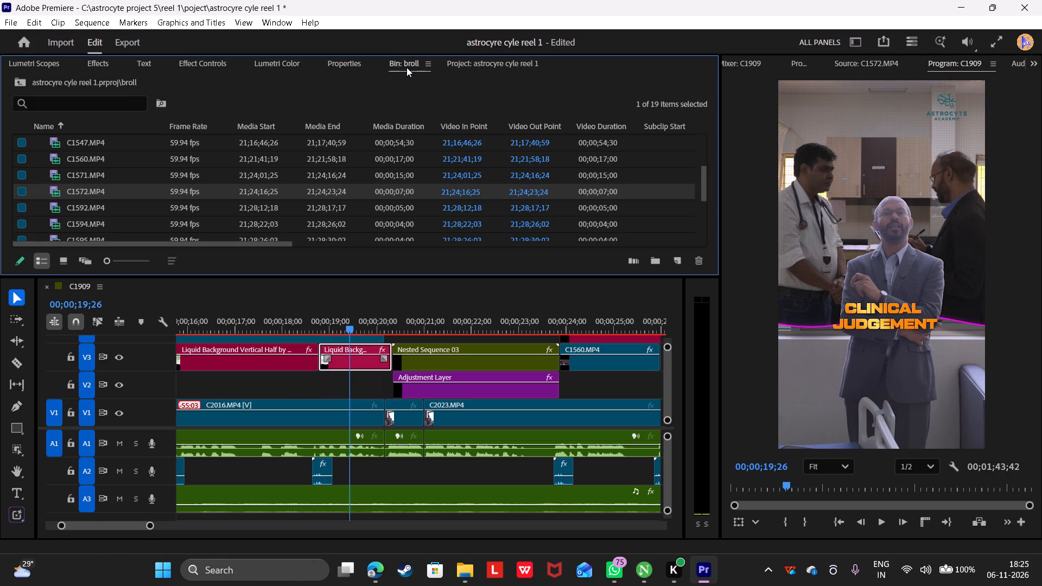
triple_click(55, 161)
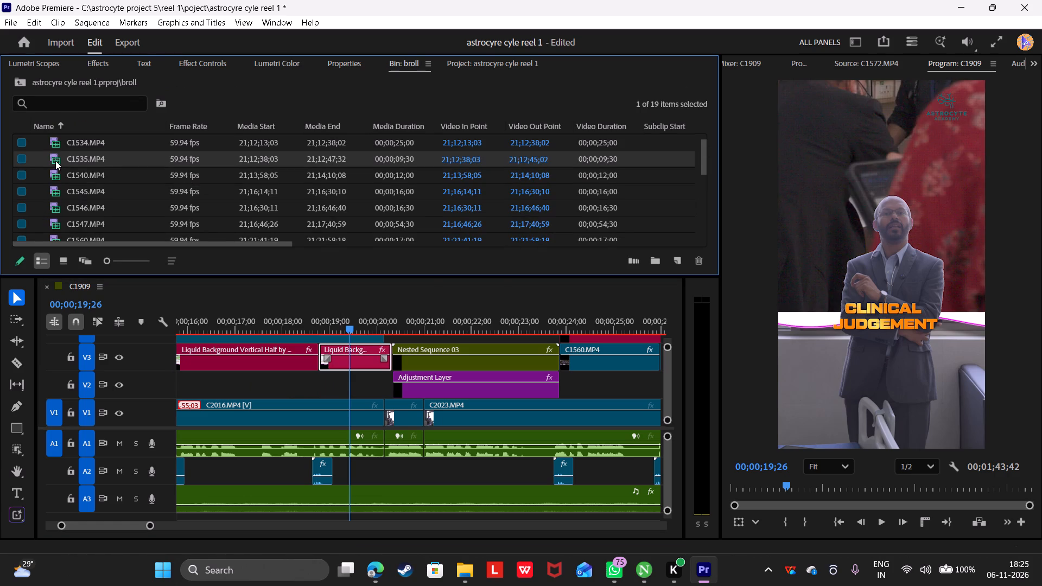
scroll(55, 155, "up", 2)
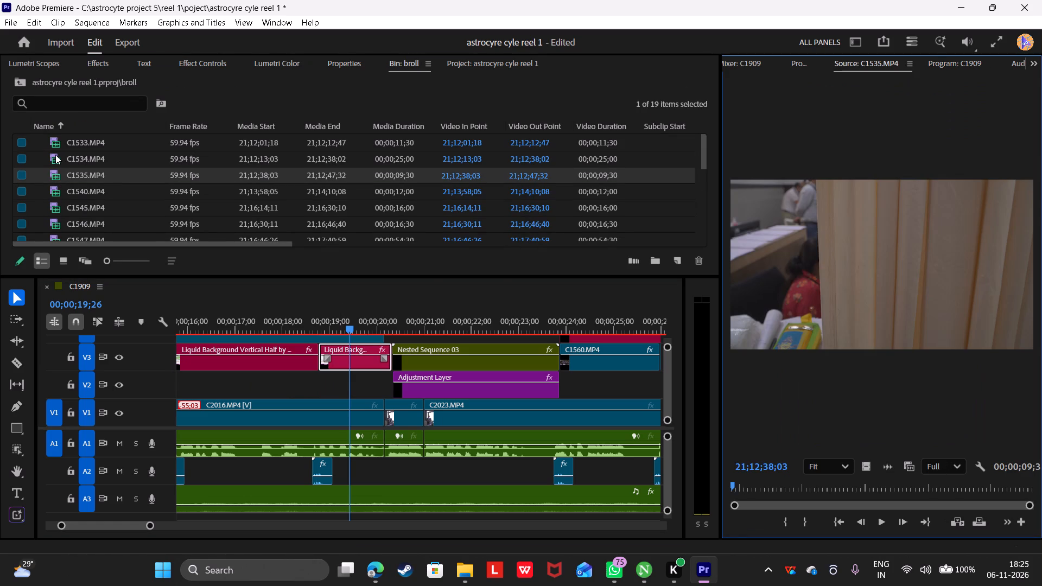
triple_click(55, 142)
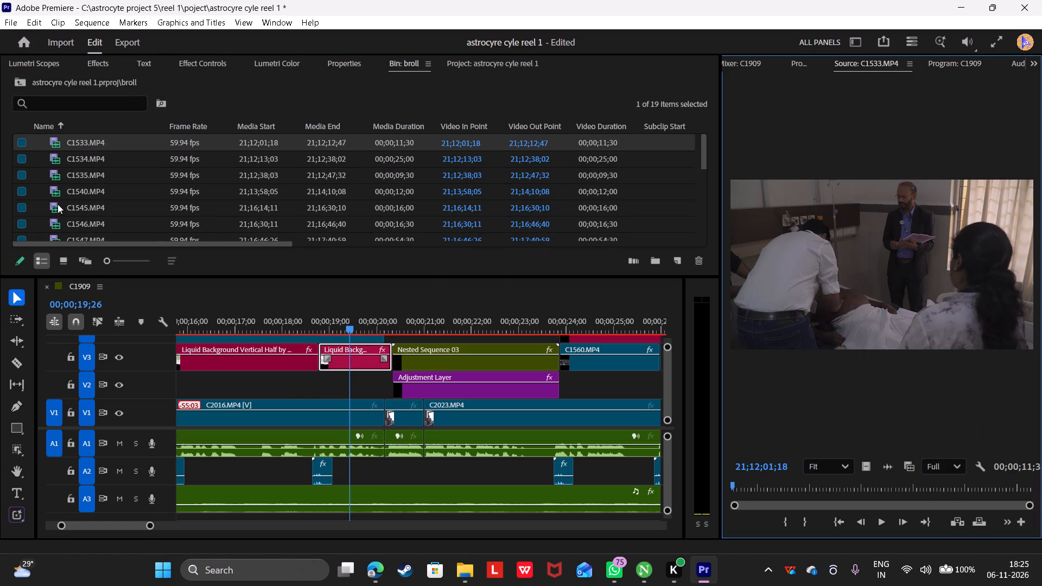
triple_click(54, 192)
left_click(54, 192)
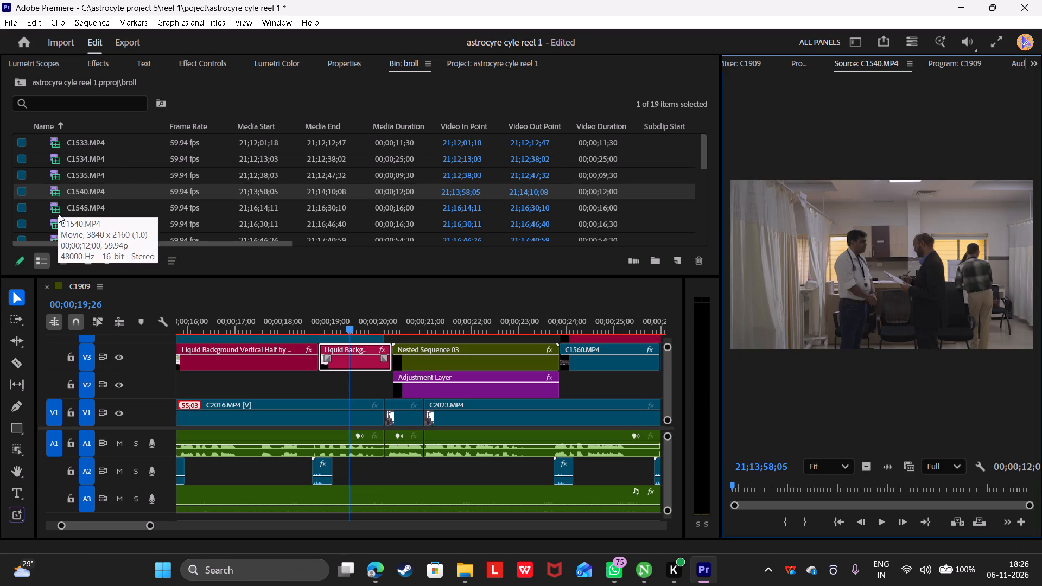
triple_click(59, 213)
triple_click(56, 195)
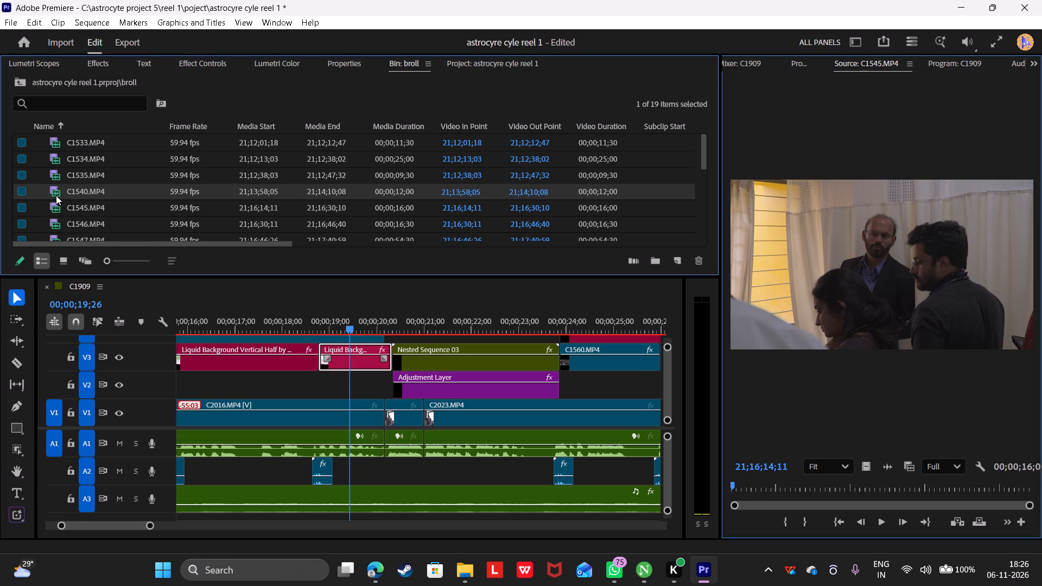
left_click(325, 69)
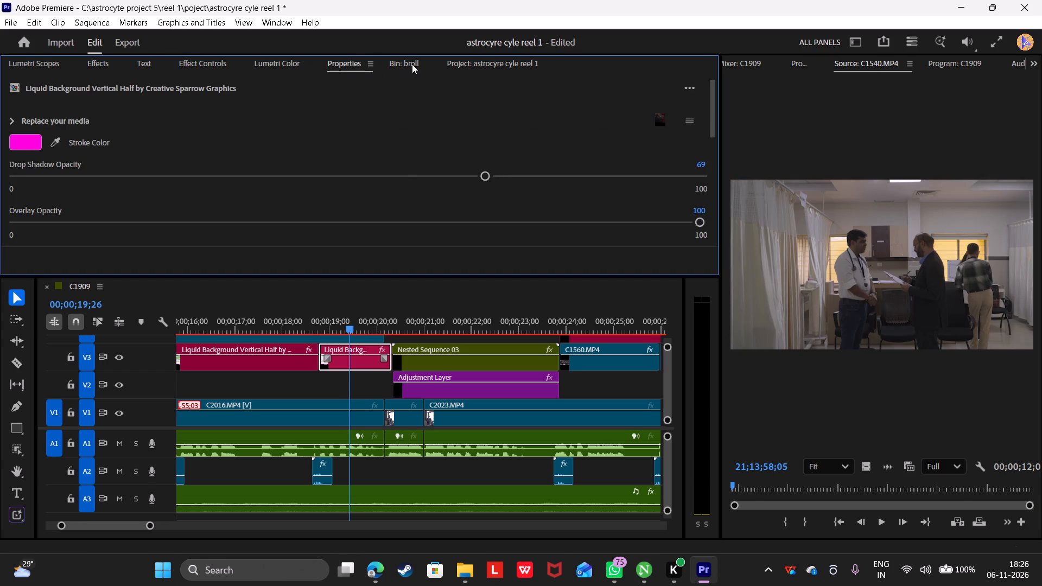
left_click(12, 125)
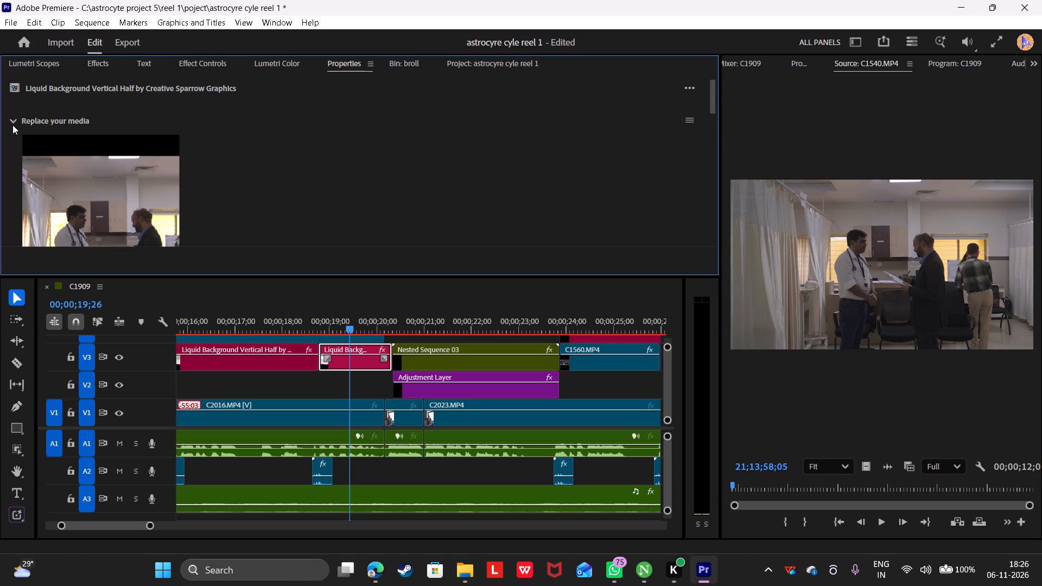
left_click_drag(871, 472, 151, 234)
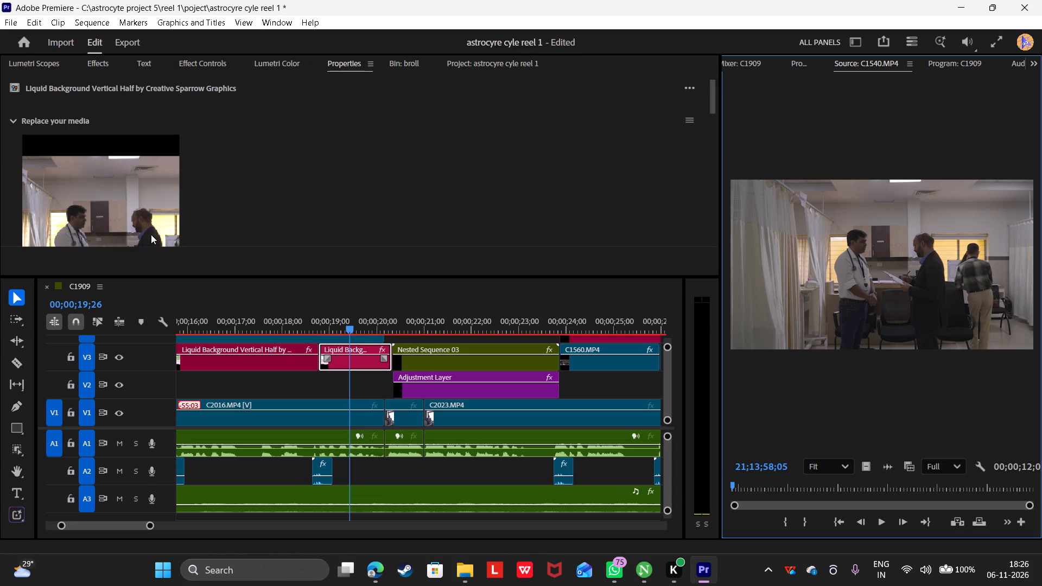
At 00;00;18;56, scale the last V3 liquid background graphic's replacement media, trying 80% before setting it to 76%.
left_click_drag(342, 317, 328, 319)
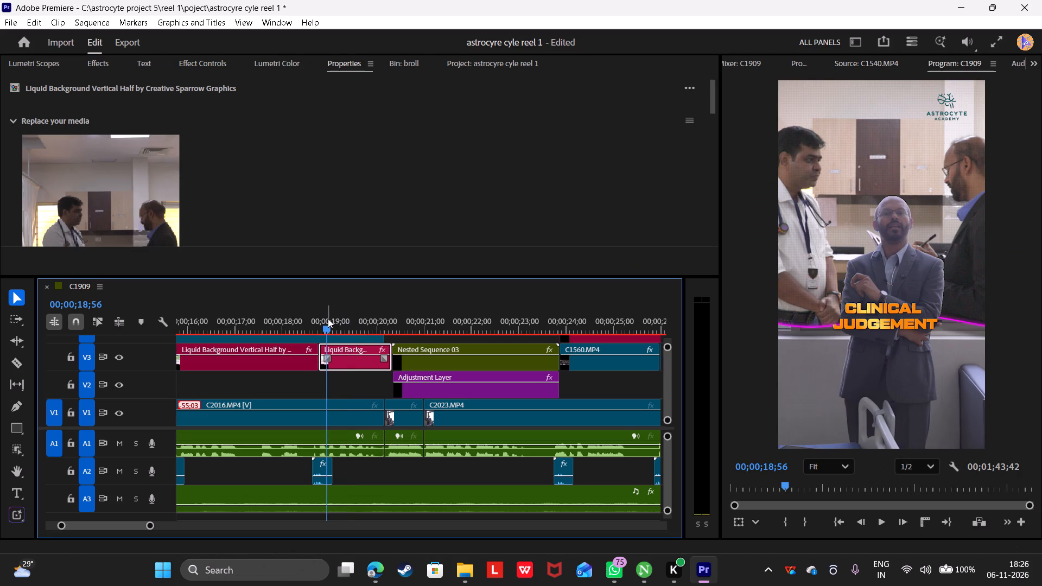
scroll(249, 150, "down", 1)
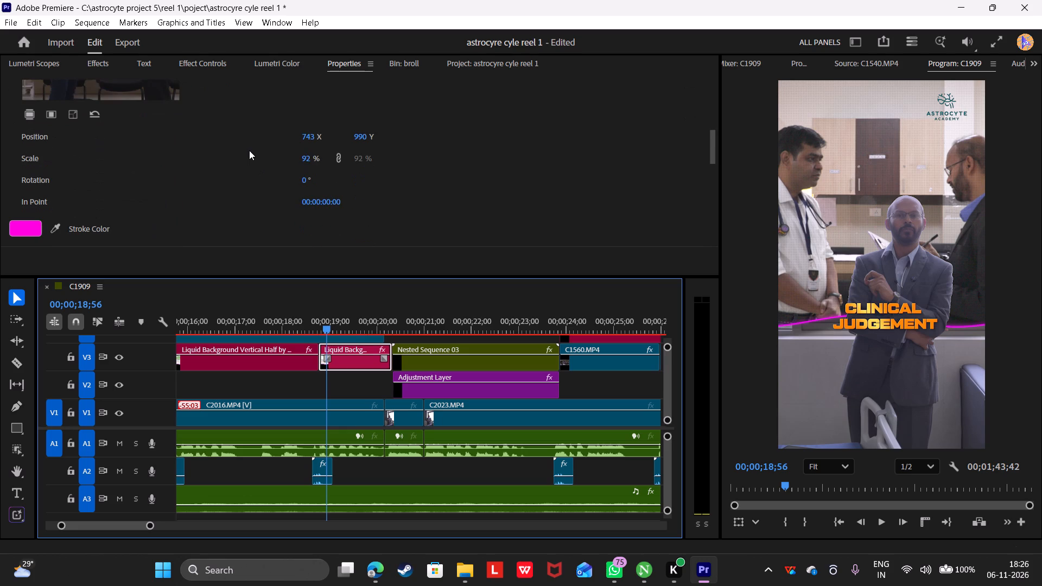
left_click(310, 156)
type("80")
key("Return")
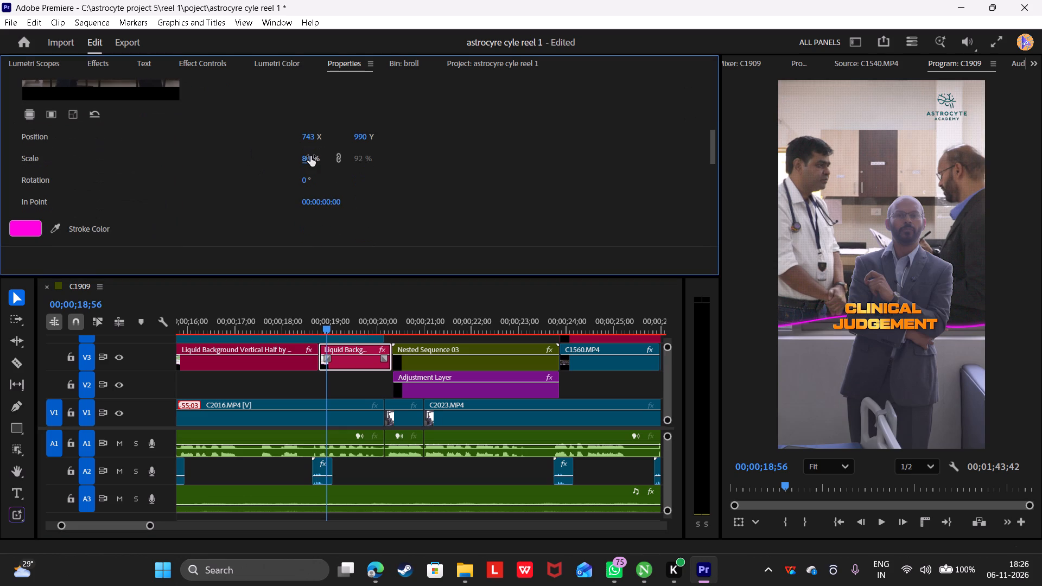
left_click(310, 156)
type("76")
key("Return")
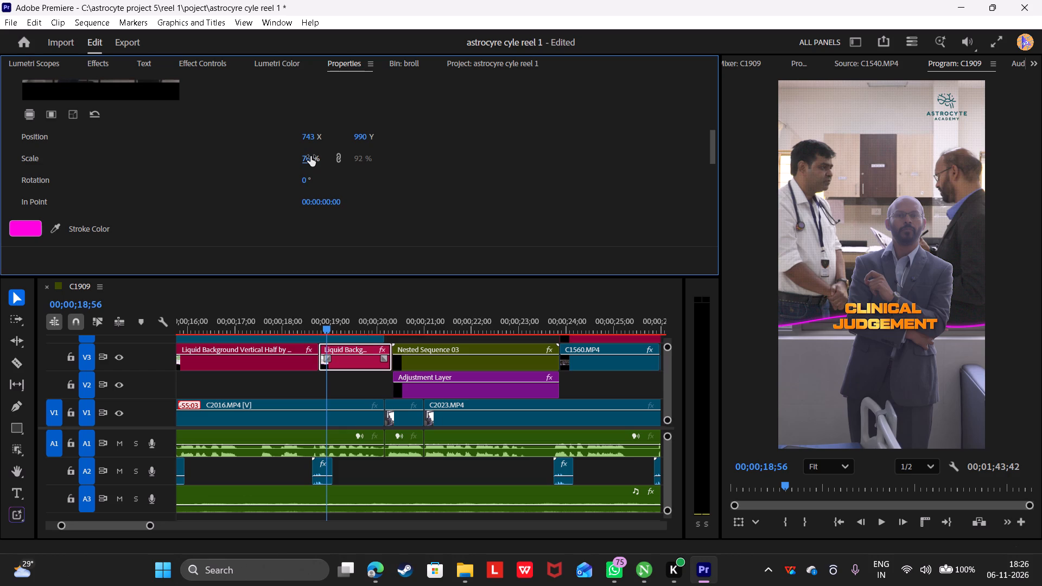
Play the sequence from 00;00;18;56 through the last V3 liquid background graphic into Nested Sequence 03 to check the rescaled shot.
left_click(338, 382)
key("space")
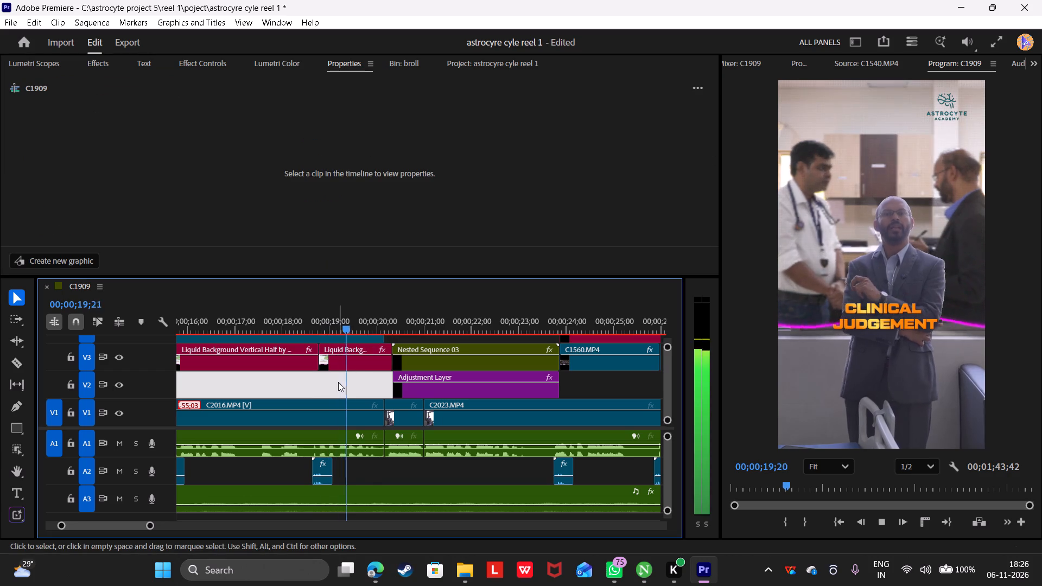
key("space")
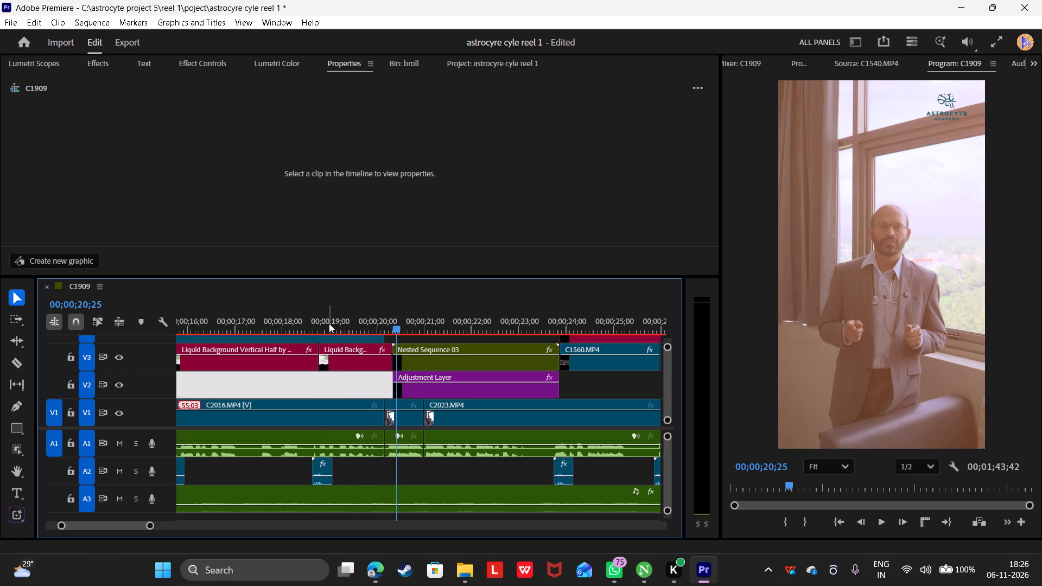
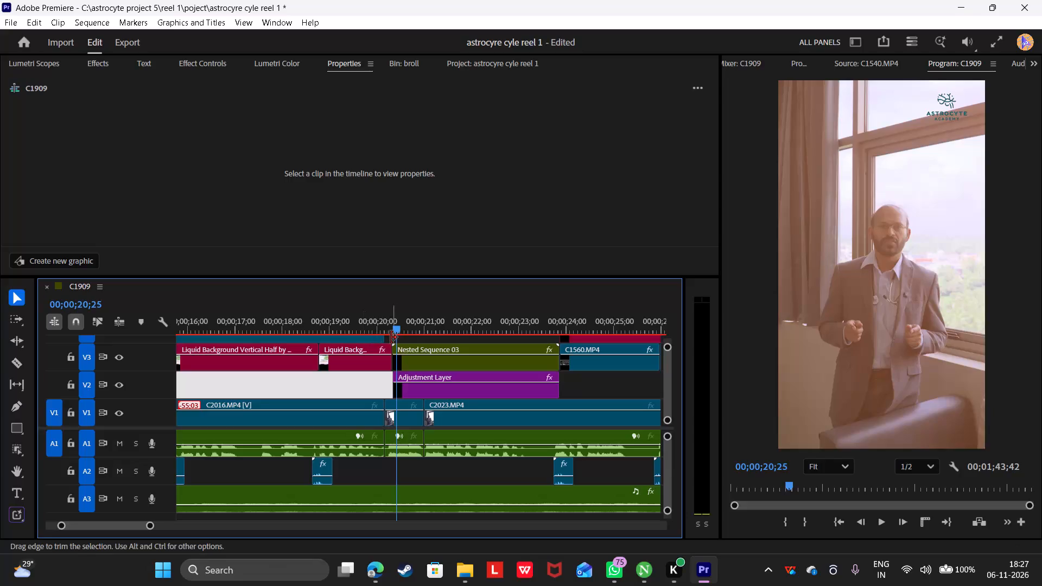
left_click_drag(388, 338, 398, 347)
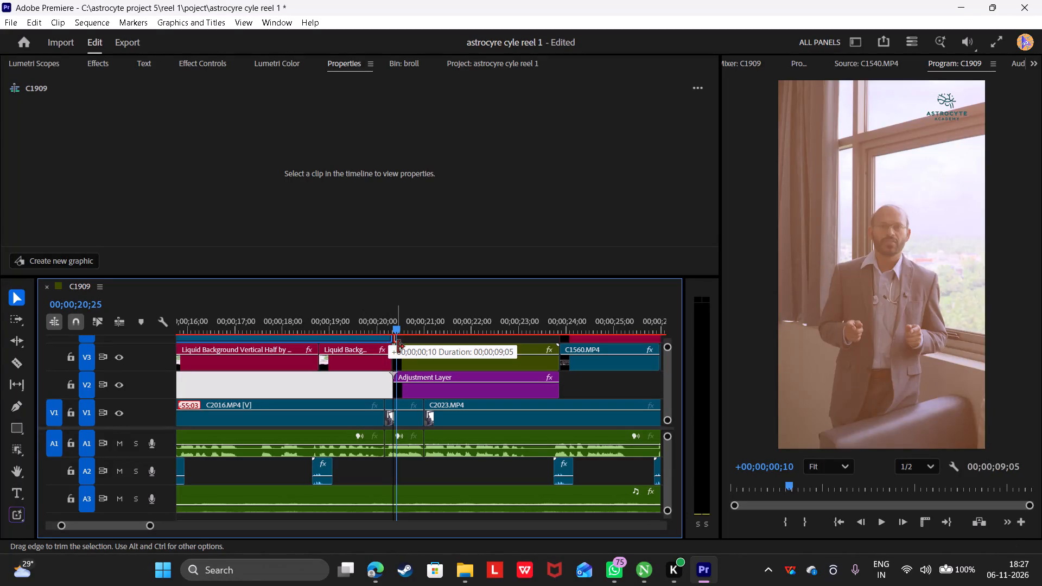
left_click_drag(398, 347, 398, 347)
double_click(398, 347)
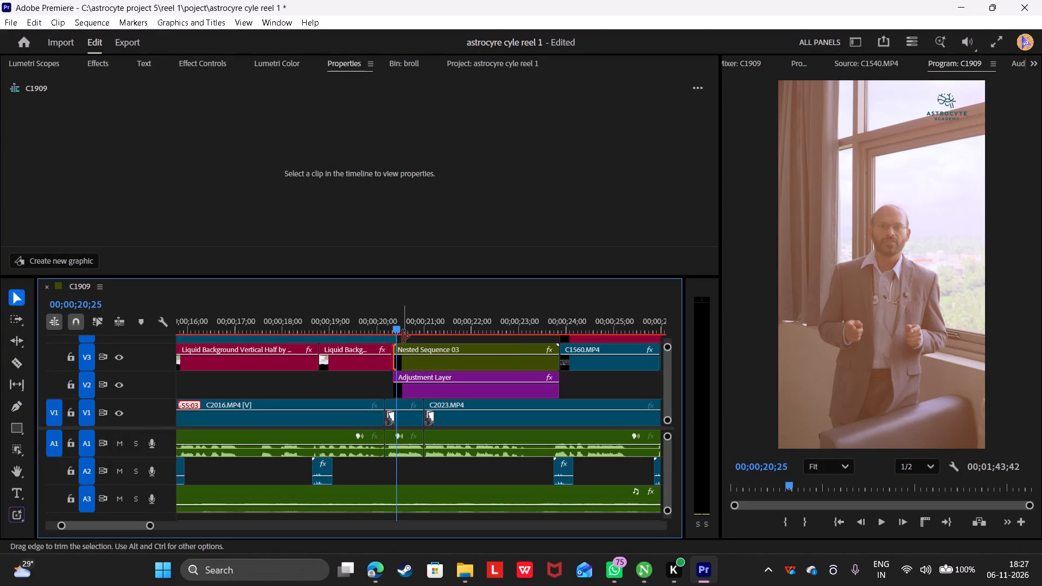
left_click(403, 337)
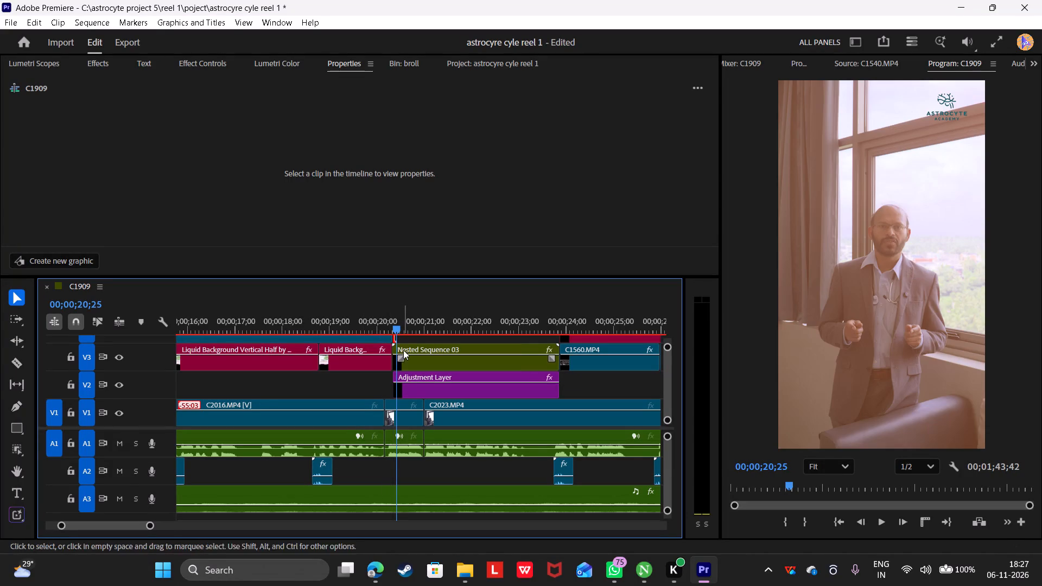
scroll(403, 350, "up", 1, "ctrl")
left_click_drag(386, 359, 393, 365)
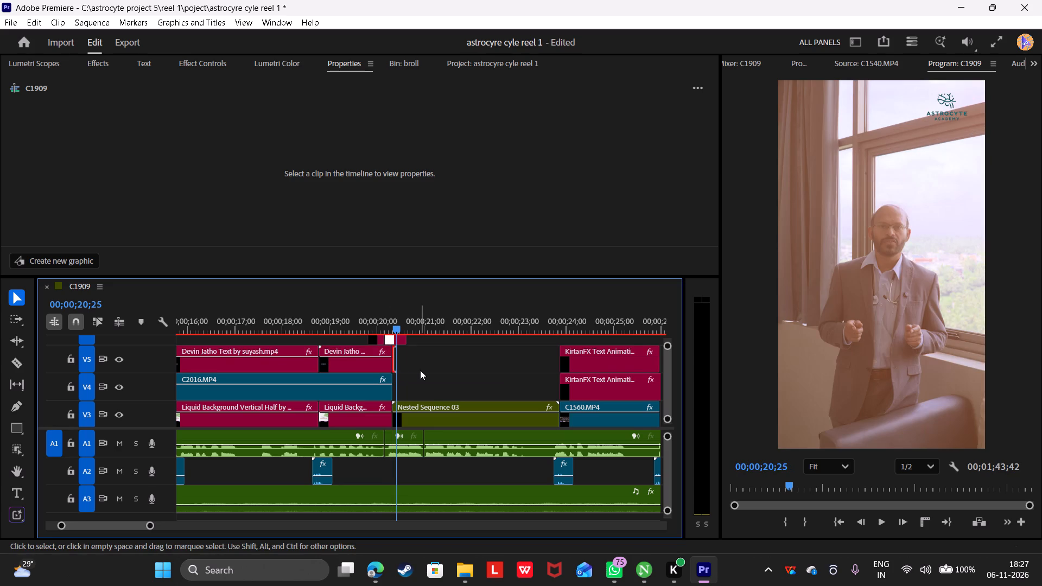
Move the two short V6 clips over the cut into Nested Sequence 03 slightly later, and play from 00;00;18;34 through the cut.
scroll(420, 370, "up", 1, "ctrl")
left_click_drag(424, 350, 354, 348)
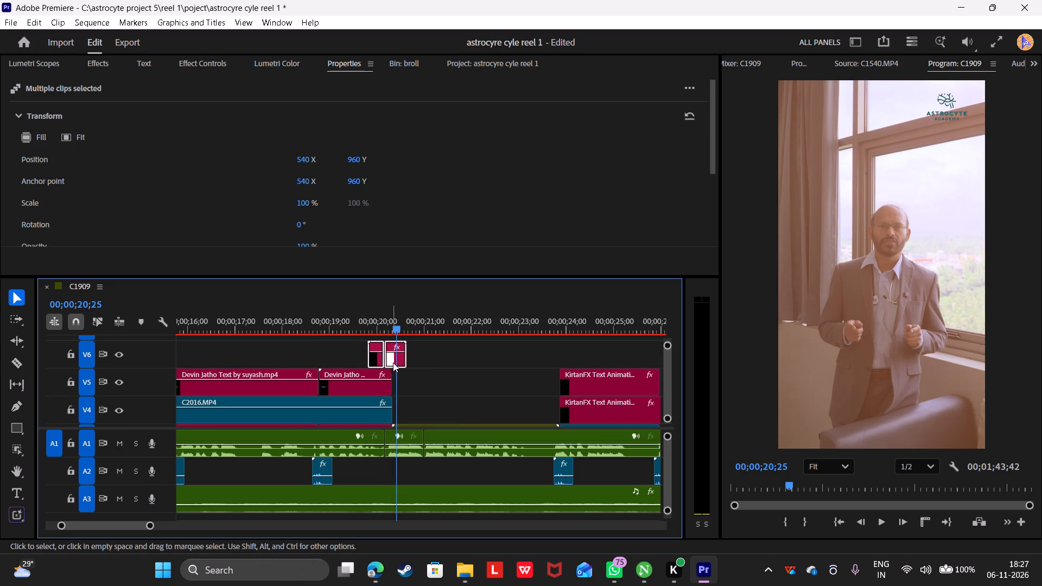
left_click_drag(395, 363, 399, 364)
scroll(401, 379, "down", 1, "ctrl")
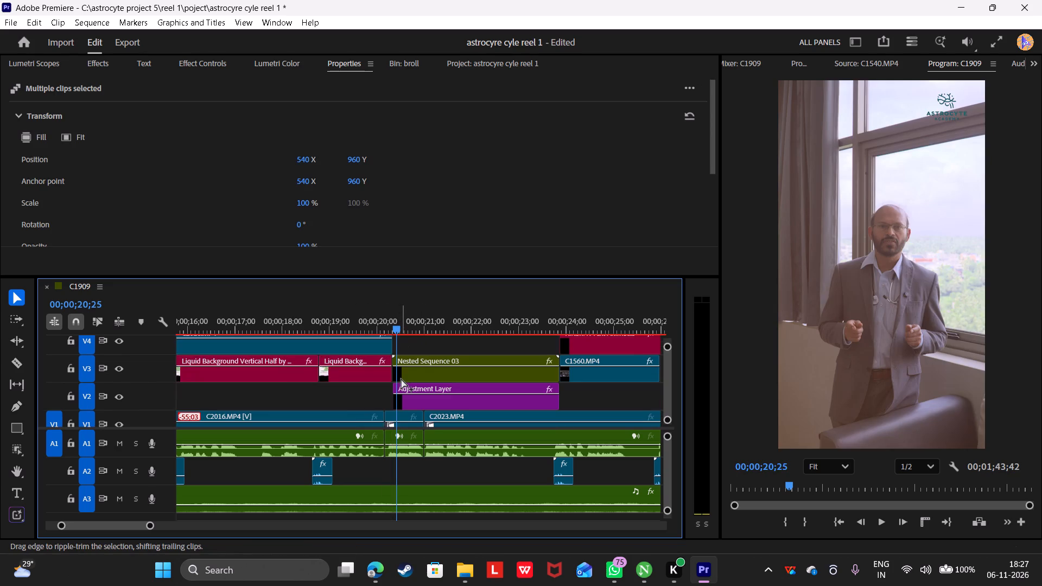
left_click_drag(338, 326, 310, 325)
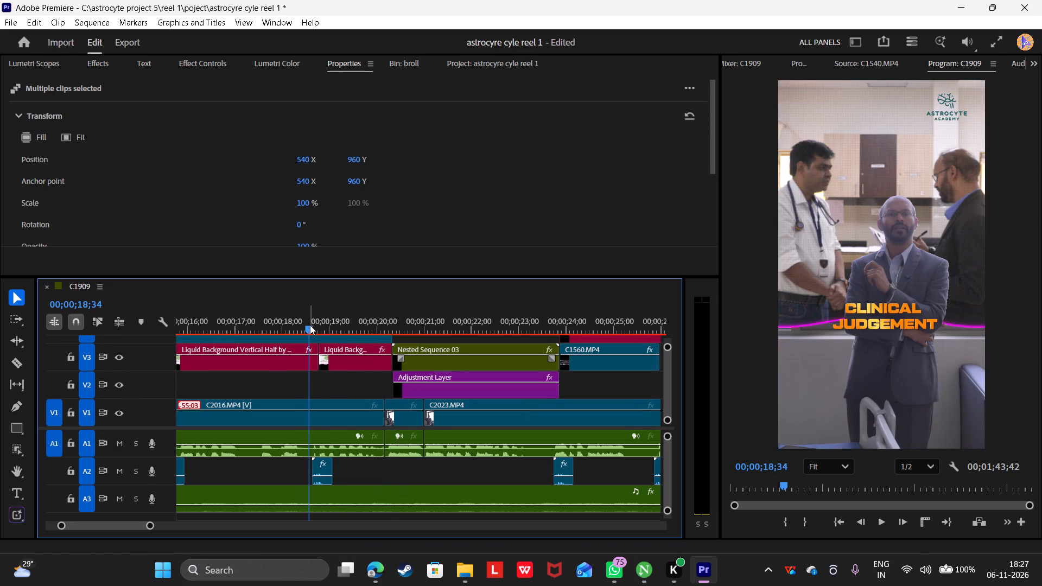
key("space")
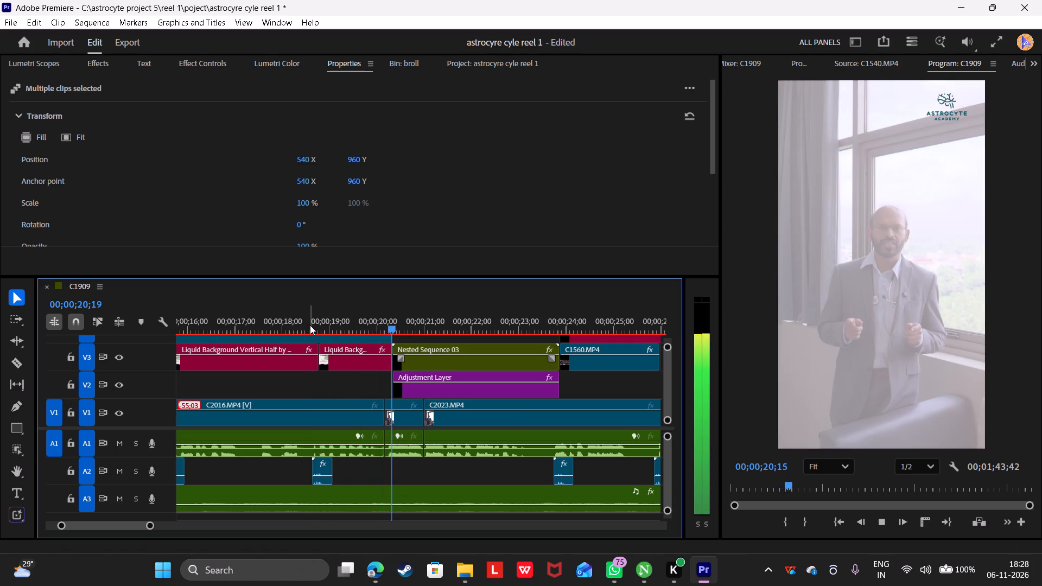
key("space")
Set up an export of C1909 with the file name "astrocyte reel 2", saved in the finals folder of astrocyte project 5.
left_click(126, 45)
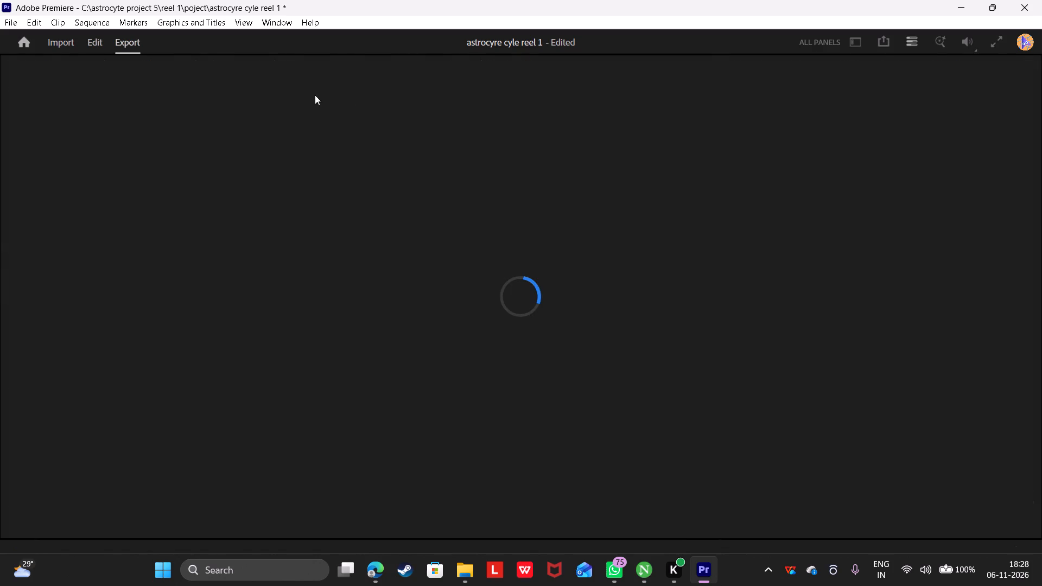
triple_click(404, 109)
double_click(404, 109)
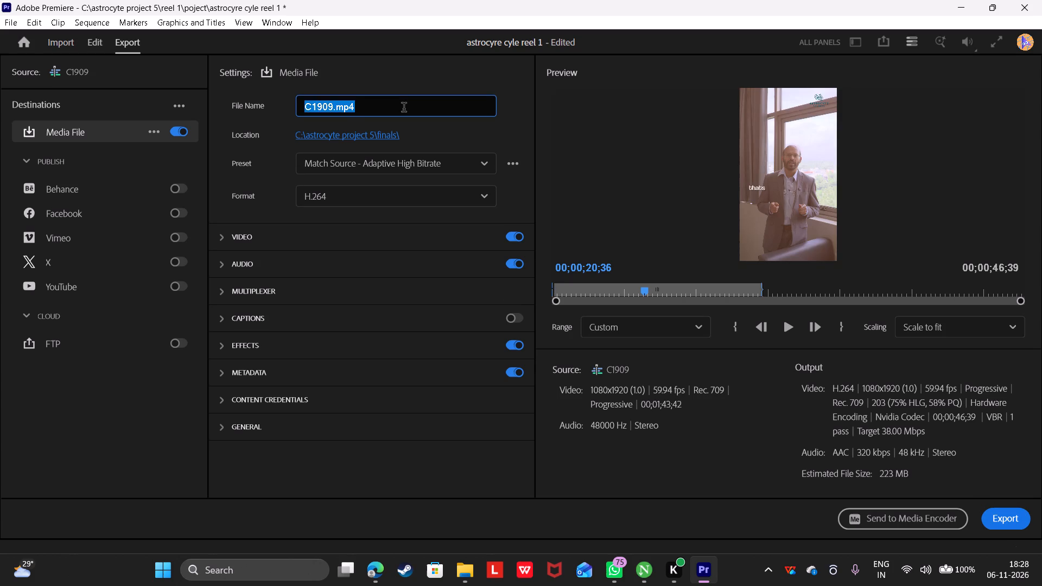
type("astrocyt")
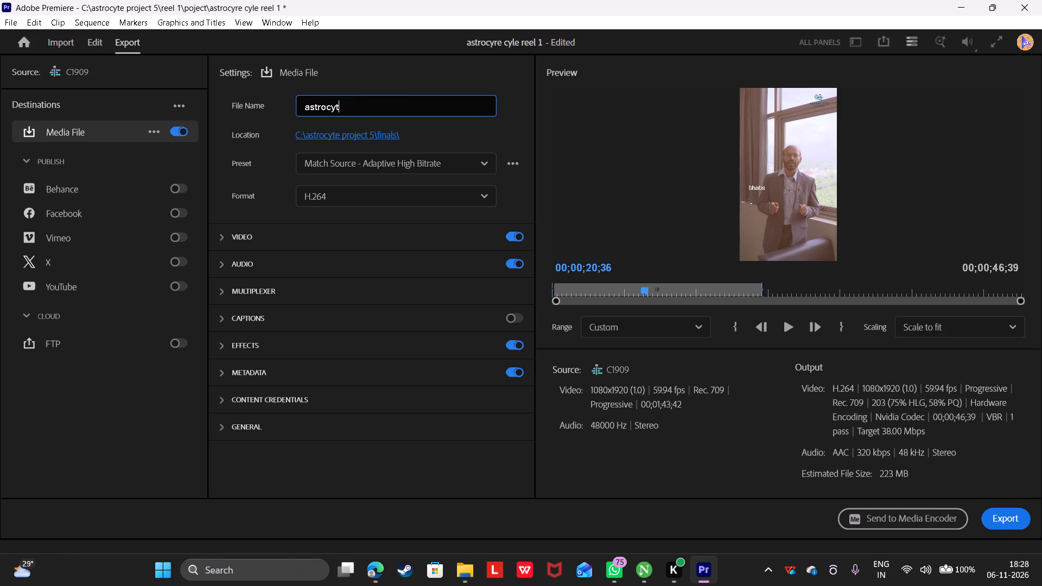
key("space")
key("BackSpace")
type("e reel")
key("space")
key("2")
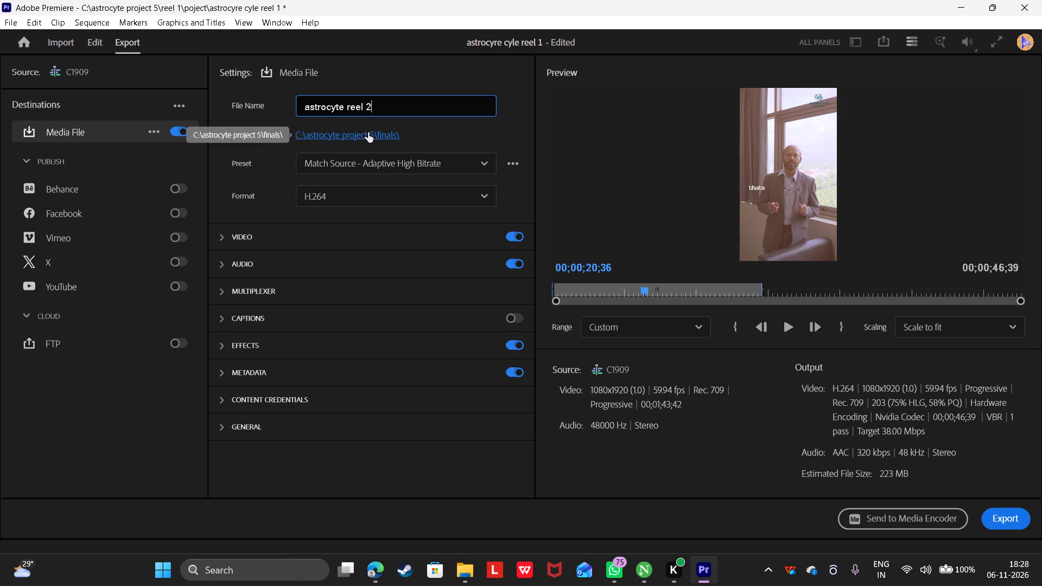
left_click(351, 136)
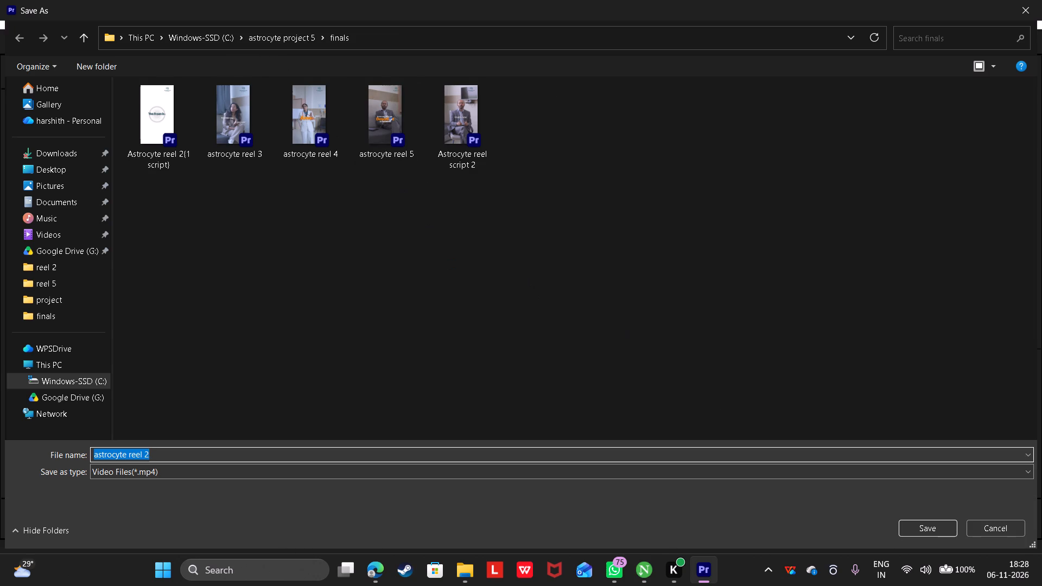
left_click(897, 521)
left_click(913, 529)
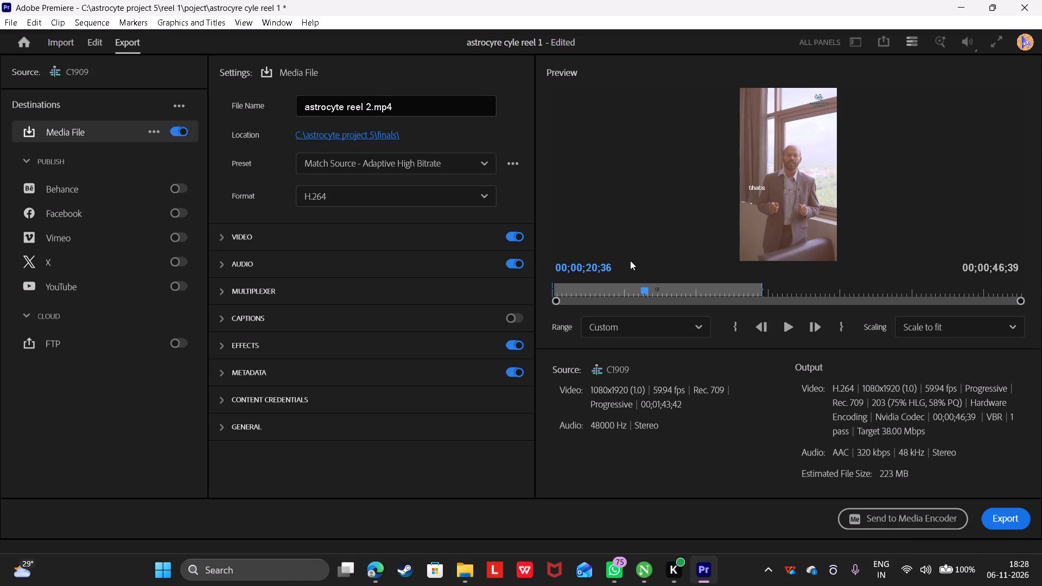
Preview the end of the export range at about 00;00;45;42 and export the video with the current H.264 settings.
left_click_drag(744, 292, 759, 304)
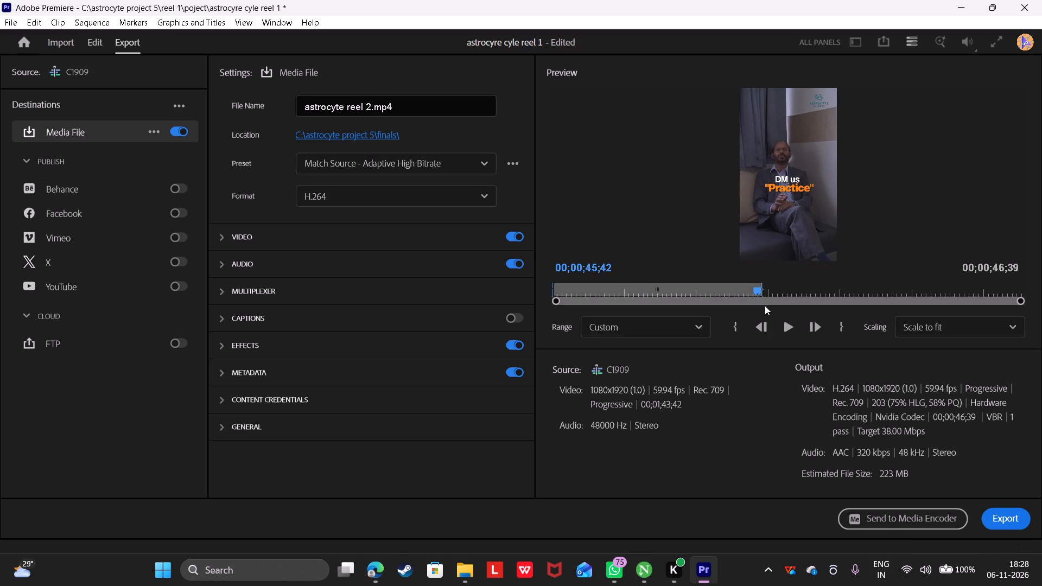
left_click(988, 526)
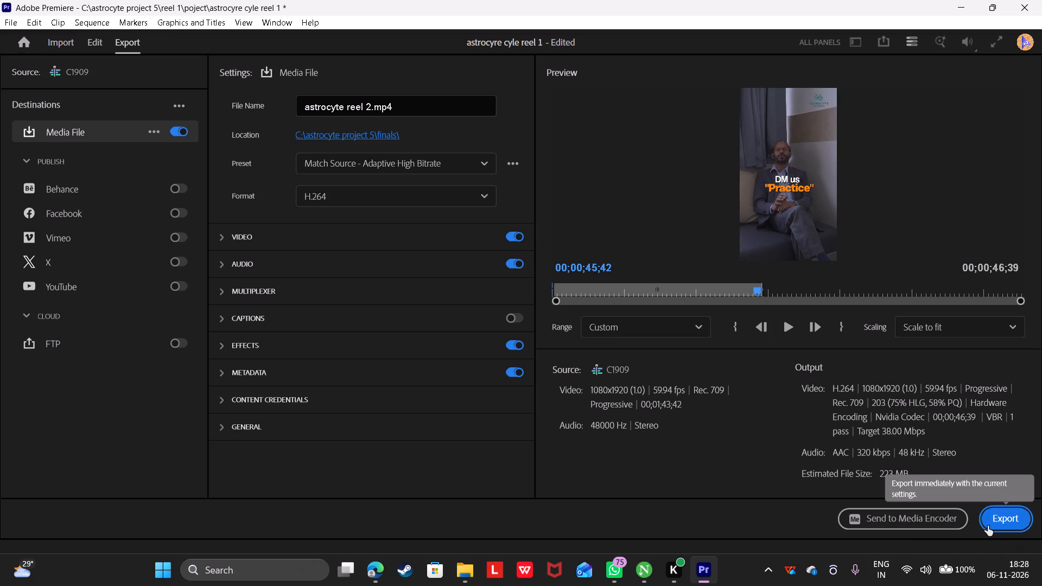
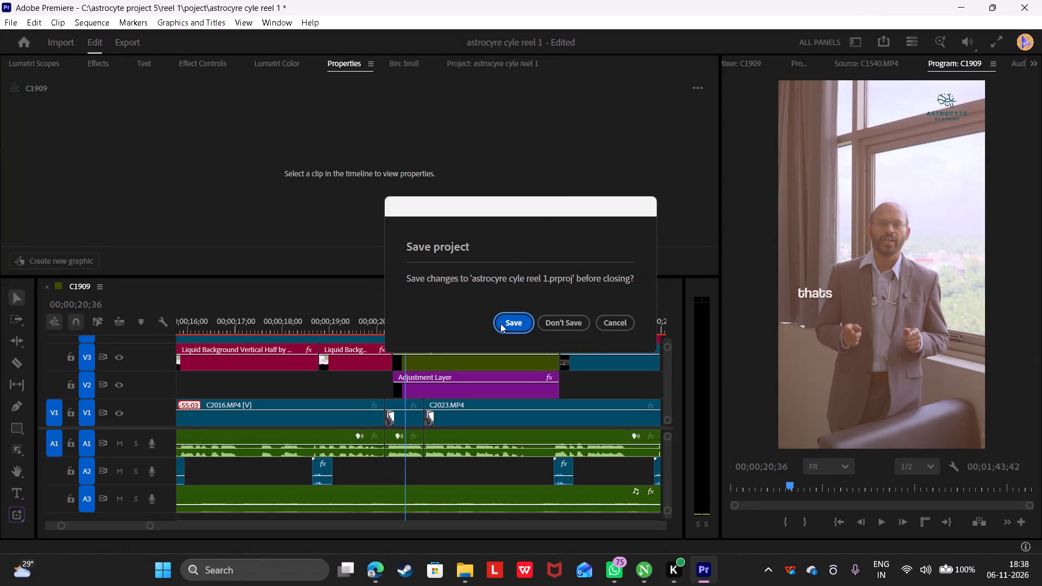
Save the changes to the astrocyre cyle reel 1 project and finish closing it.
left_click(501, 323)
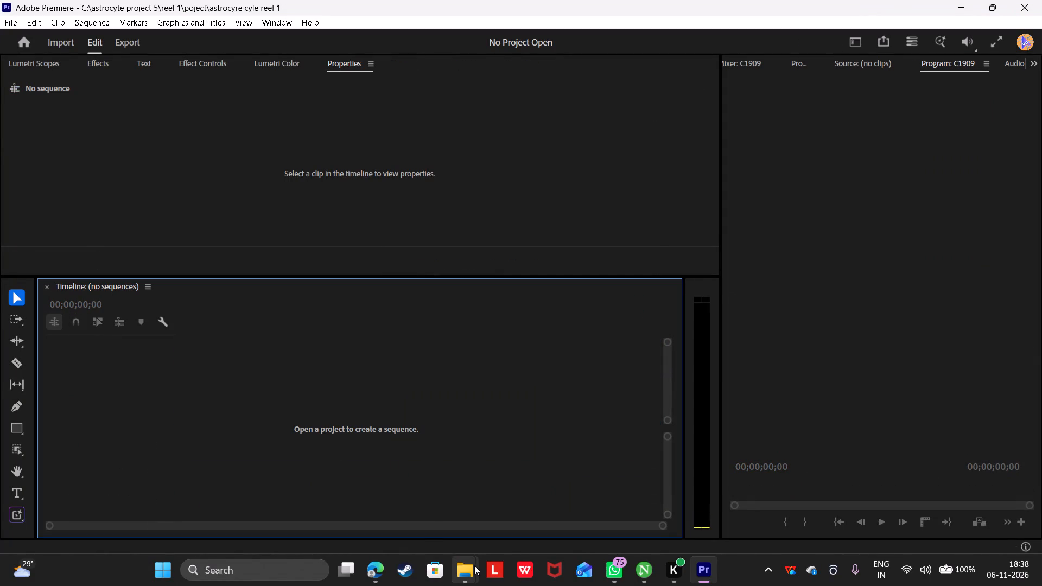
Switch to File Explorer's finals folder and delete the exported video "Astrocyte reel script 2".
left_click(400, 492)
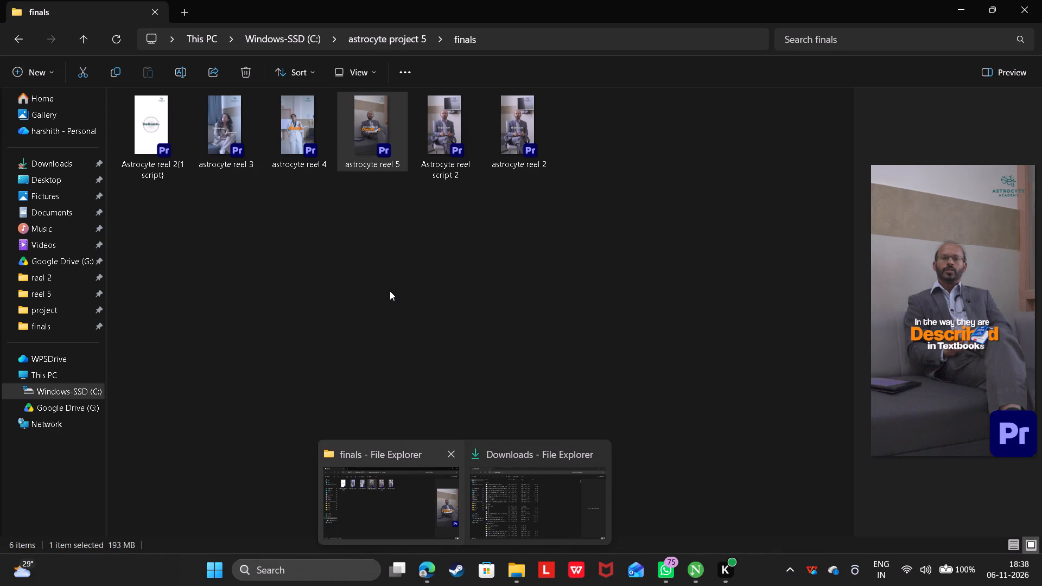
left_click(390, 291)
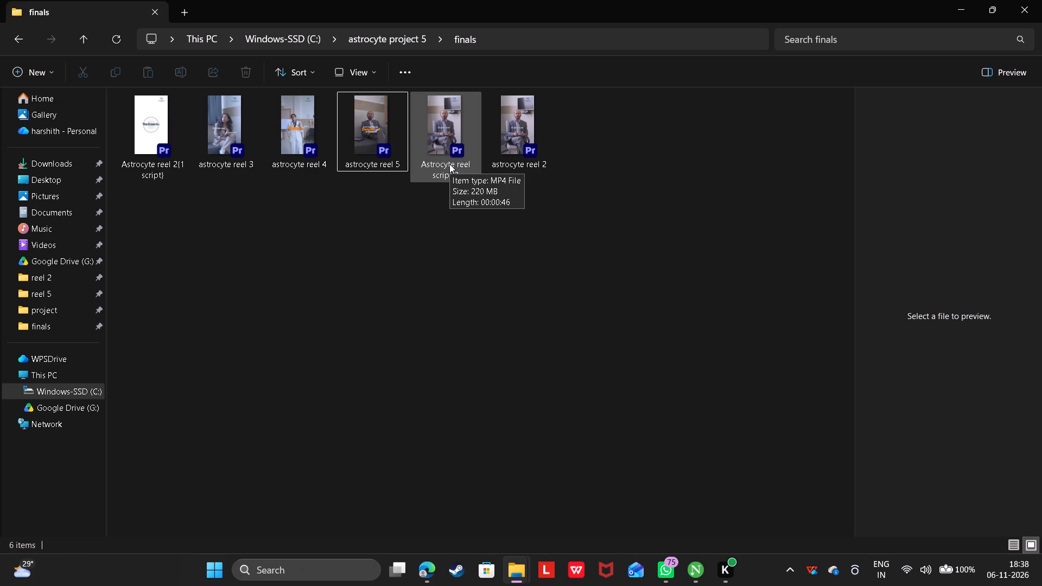
left_click(472, 151)
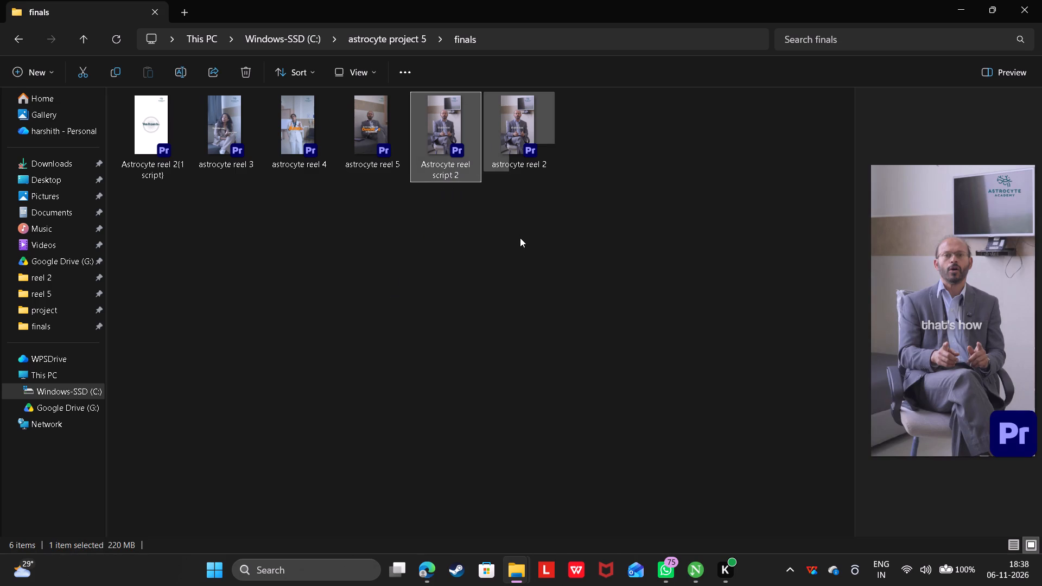
left_click(246, 70)
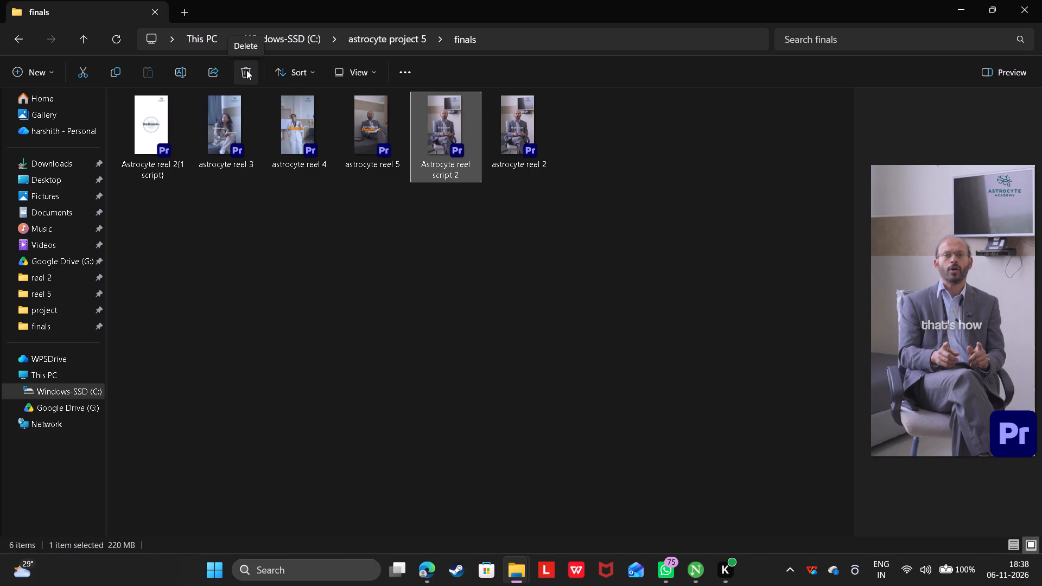
Play the exported video "astrocyte reel 2" from the finals folder to check it, and close the player.
left_click(433, 114)
right_click(433, 114)
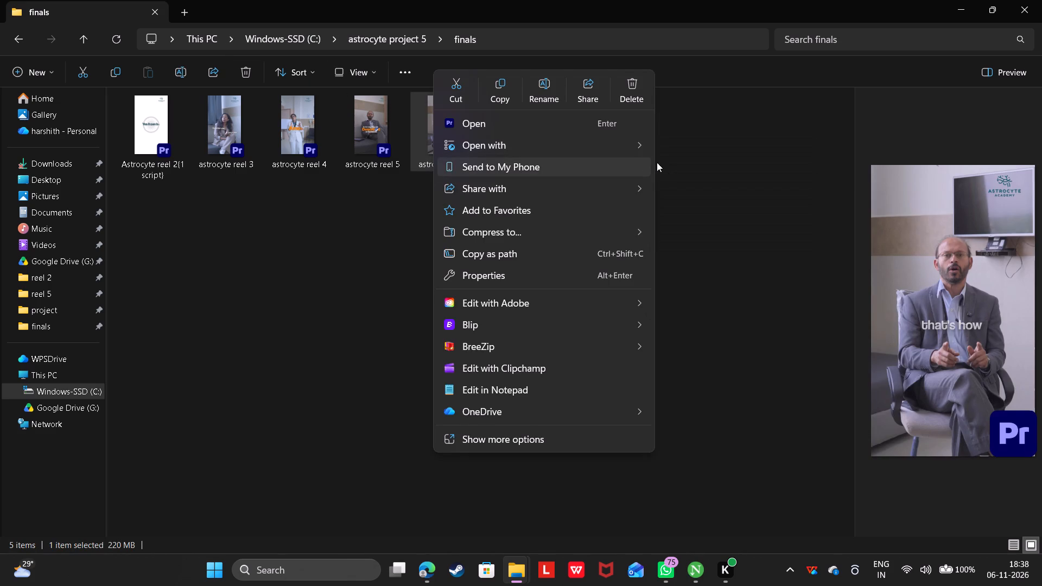
left_click(671, 172)
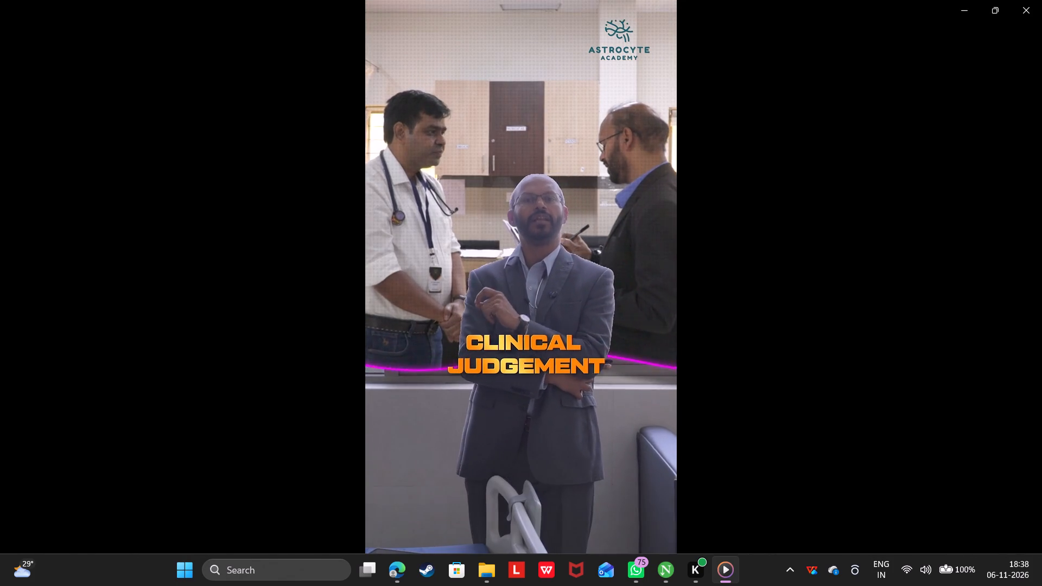
left_click(1041, 0)
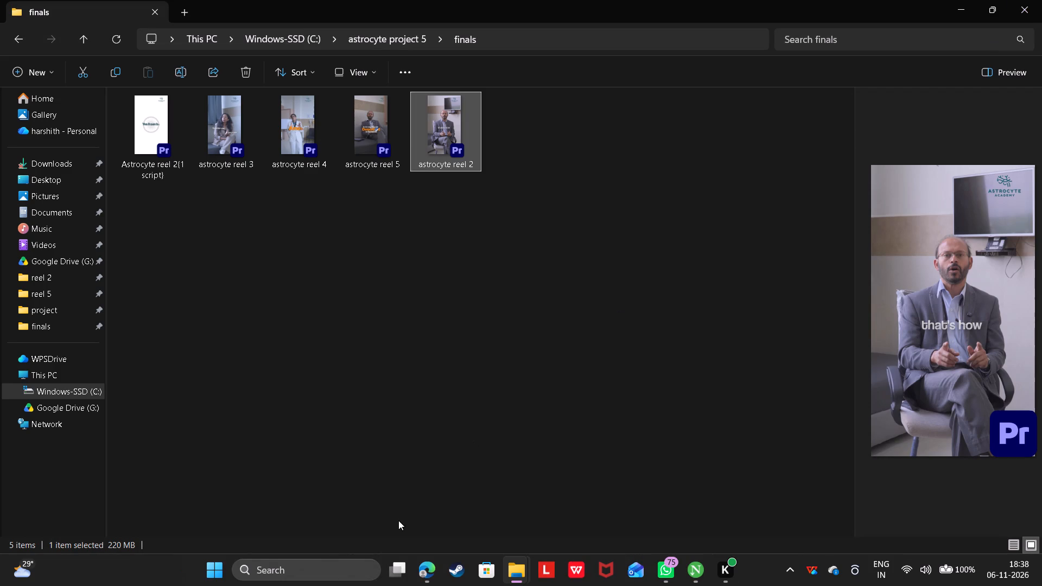
Delete the exported video "astrocyte reel 2" from the finals folder.
left_click(337, 558)
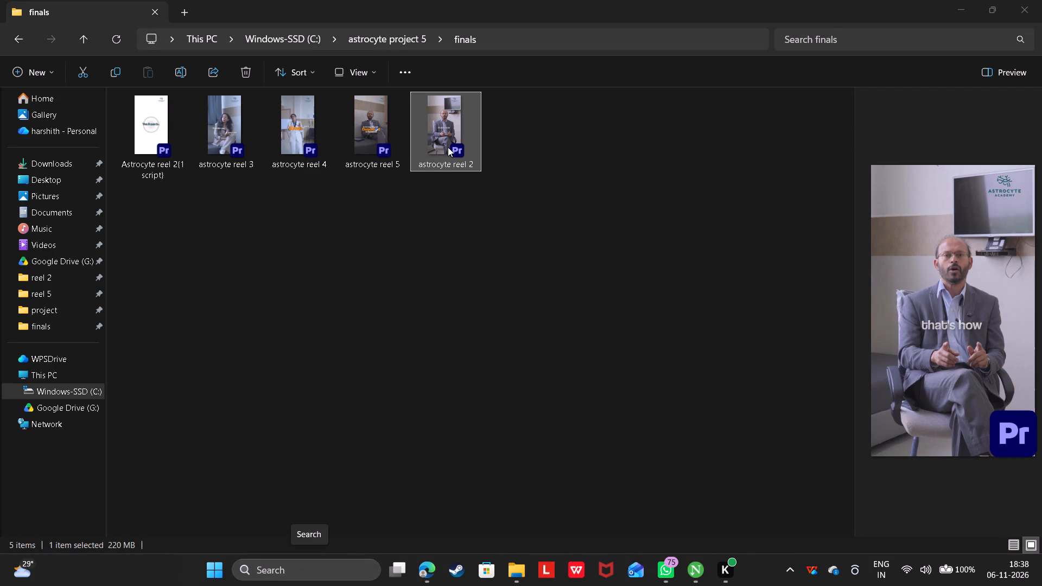
left_click(448, 147)
left_click(248, 68)
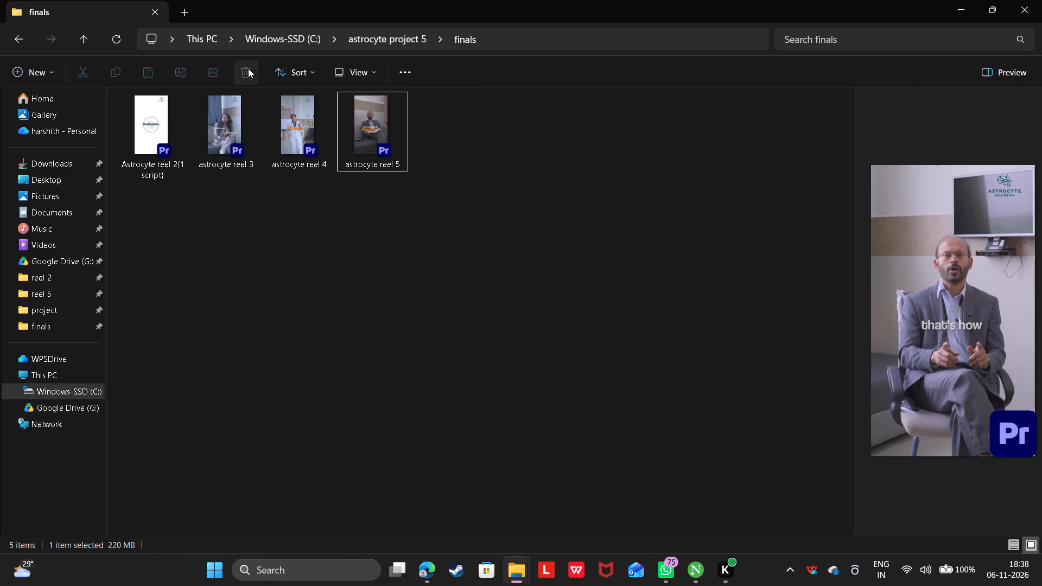
Relaunch Adobe Premiere, open the recent project "astrocyte reel 2 {1}" and accept the font substitution.
left_click(336, 564)
key("p")
key("Return")
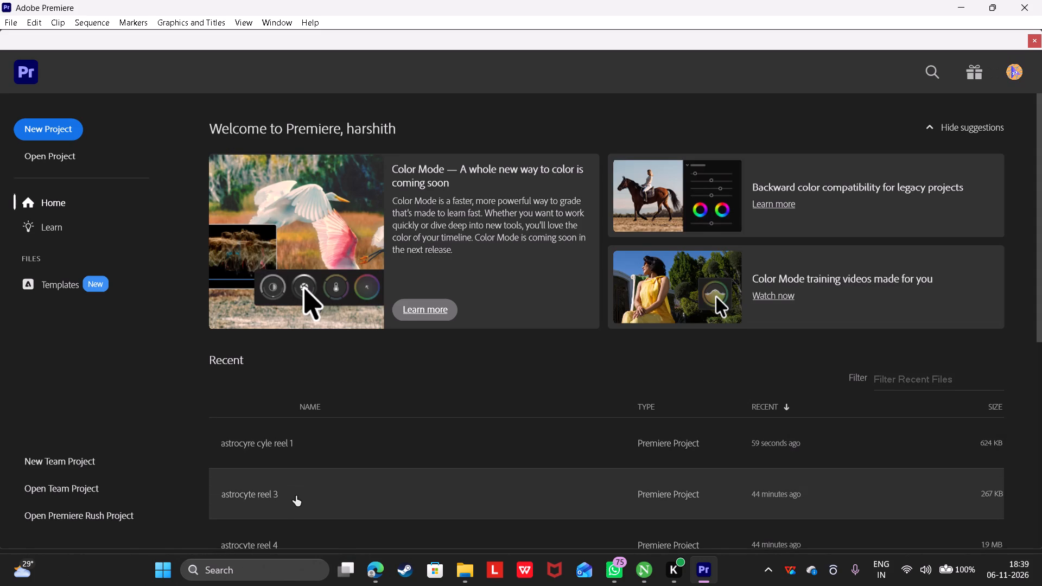
scroll(296, 496, "down", 3)
left_click(296, 496)
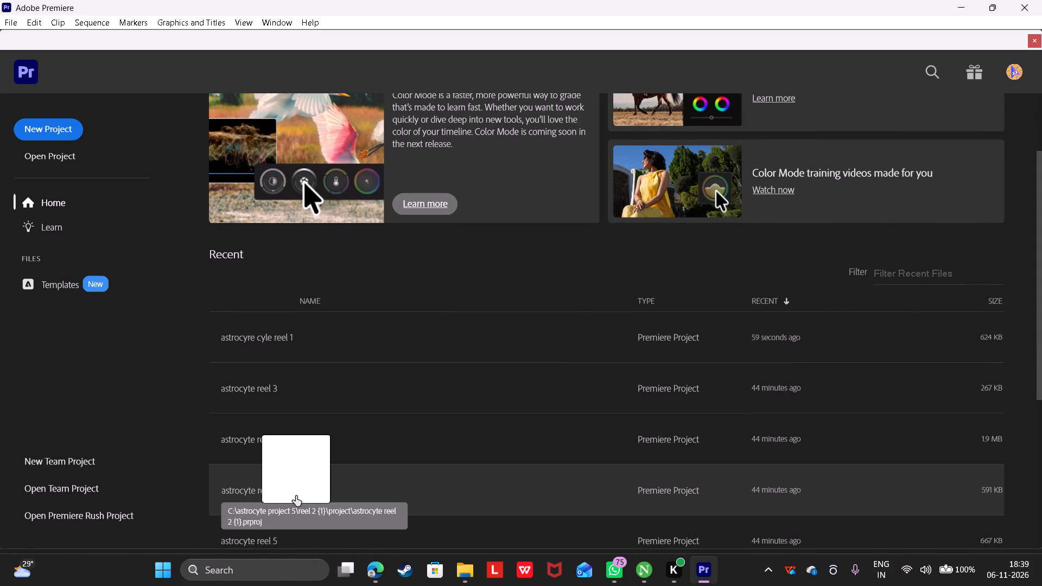
left_click(296, 496)
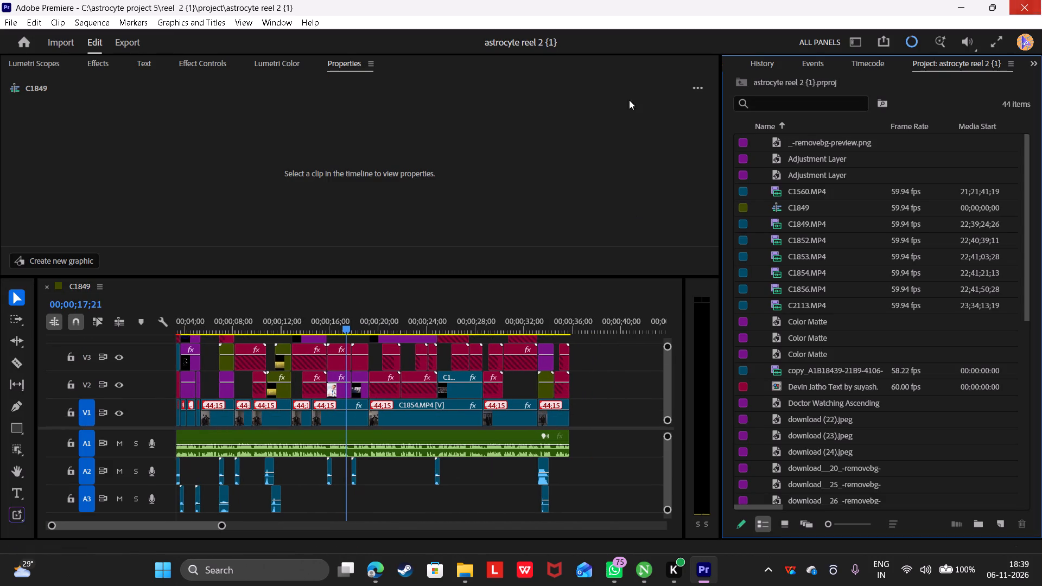
left_click(33, 39)
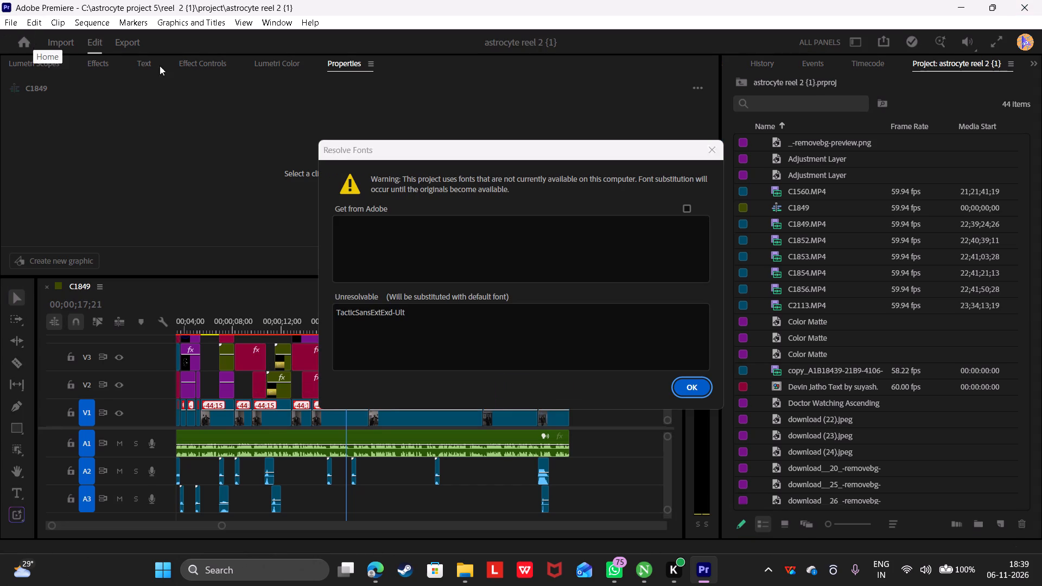
left_click(681, 377)
left_click(685, 390)
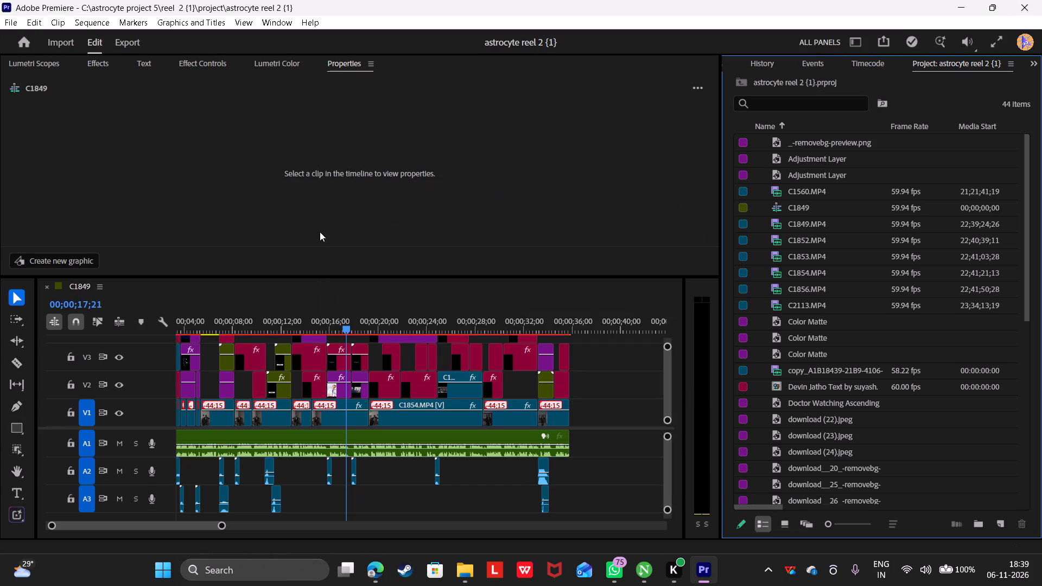
Open the recent project "astrocyre cyle reel 1" from the Home screen.
left_click(23, 37)
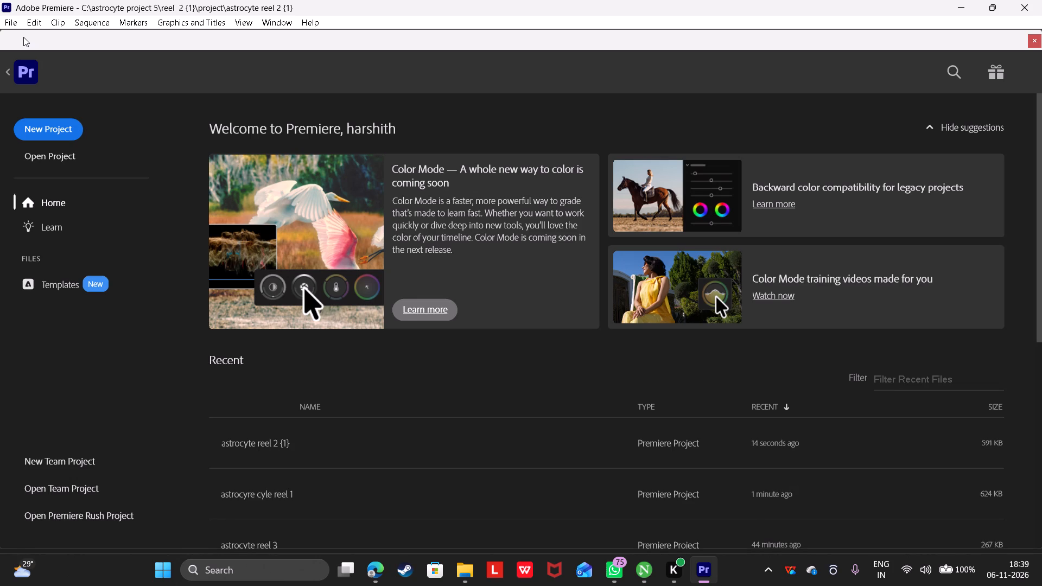
left_click(255, 476)
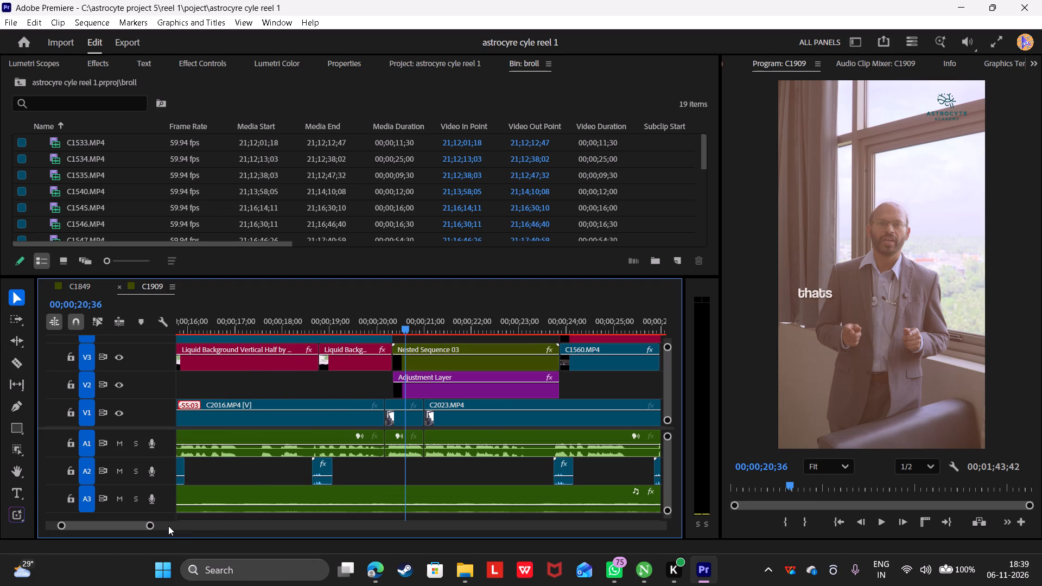
Delete the two adjacent graphic clips on V2 between about 00;00;08 and 00;00;13 in C1909, including the Liquid Background clip.
left_click_drag(152, 524, 190, 525)
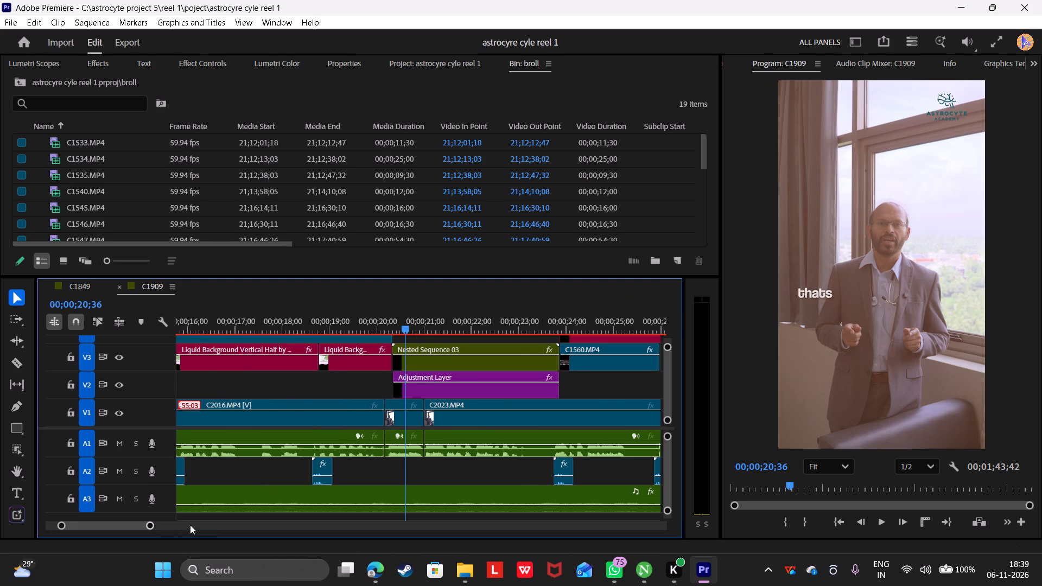
left_click_drag(190, 525, 208, 527)
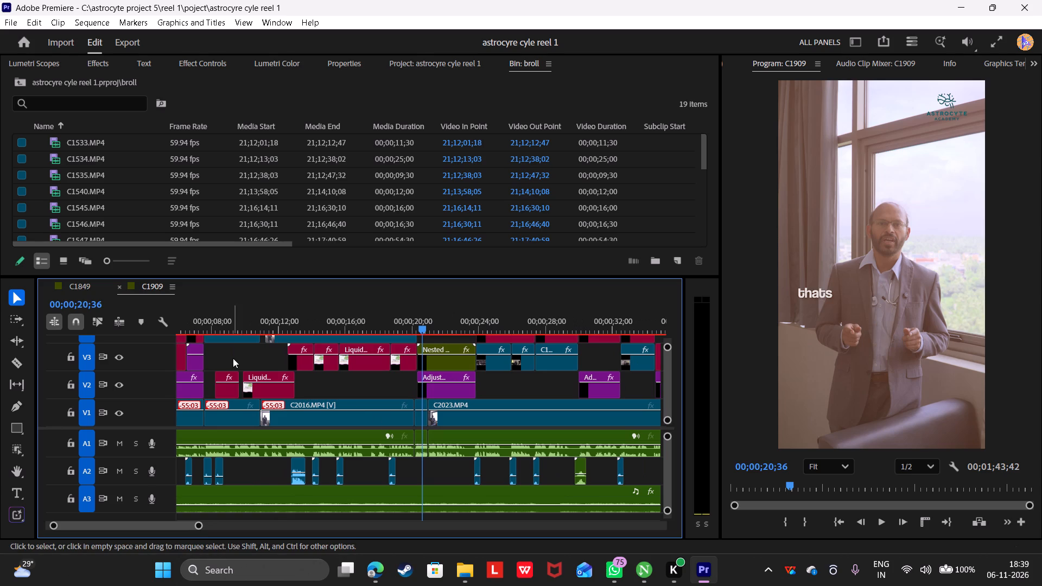
left_click_drag(233, 358, 259, 379)
key("Delete")
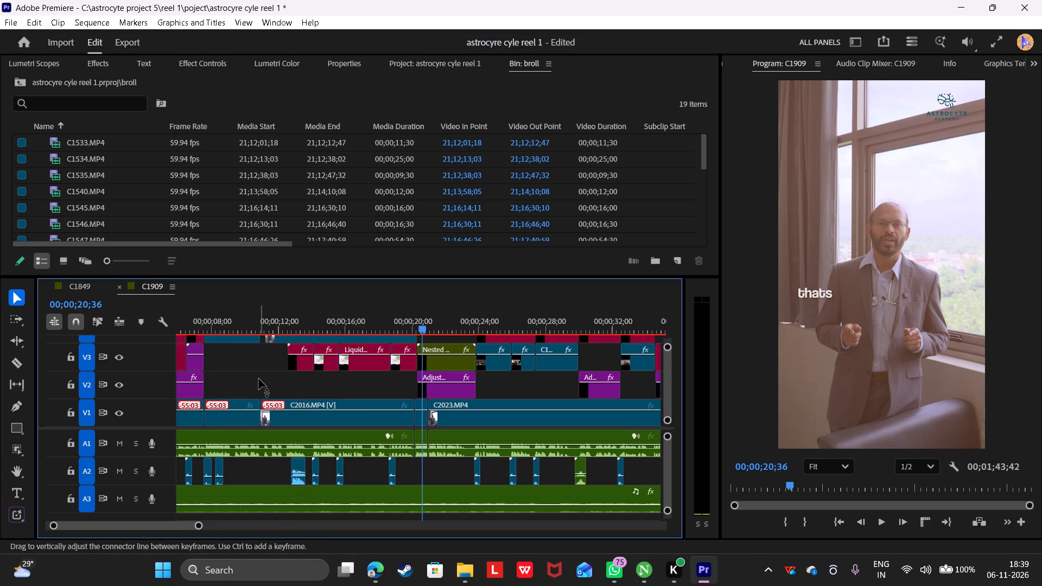
Export C1909 as "astrocyte reel 2" to the finals folder with the current H.264 Match Source - Adaptive High Bitrate settings.
left_click(122, 43)
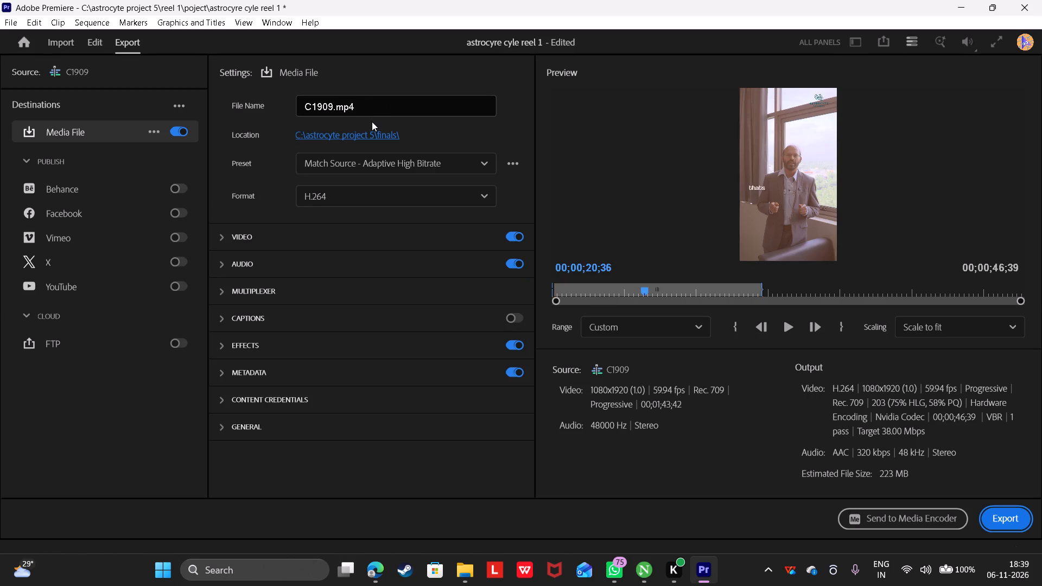
triple_click(365, 110)
left_click(365, 110)
type("ast")
type("ro")
type("cyte")
key("space")
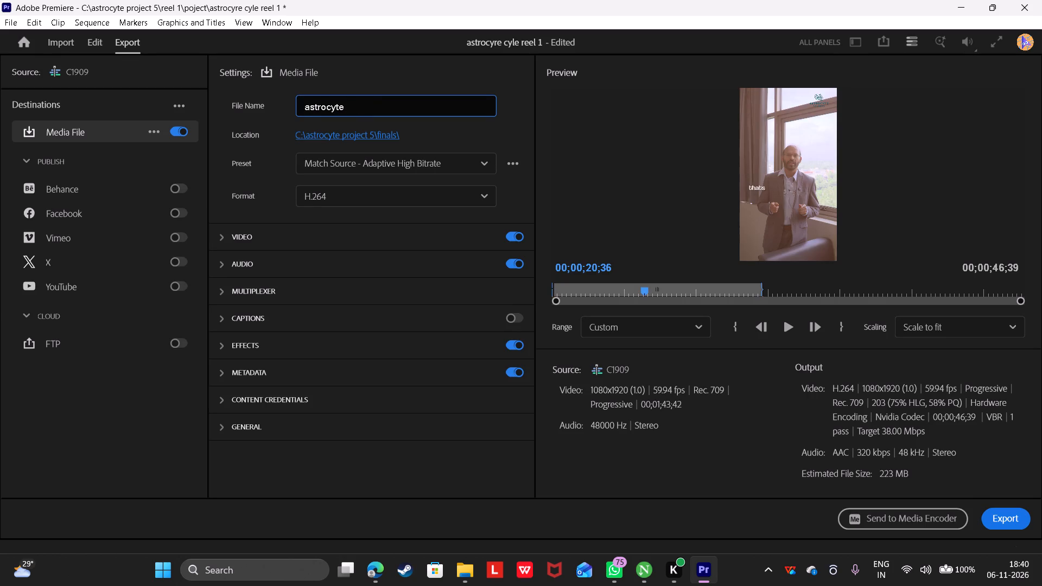
type("reel 2")
left_click(1001, 514)
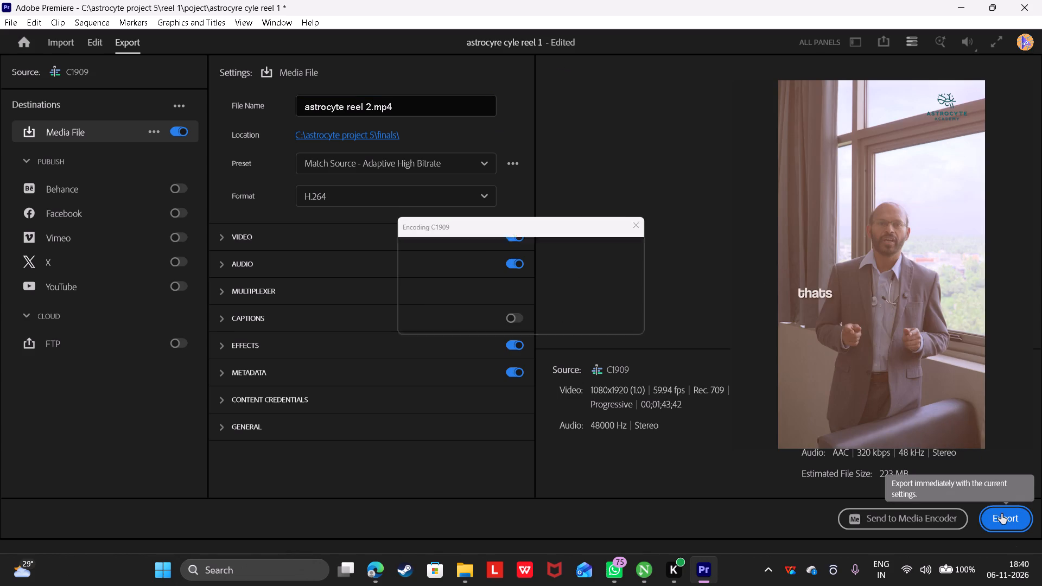
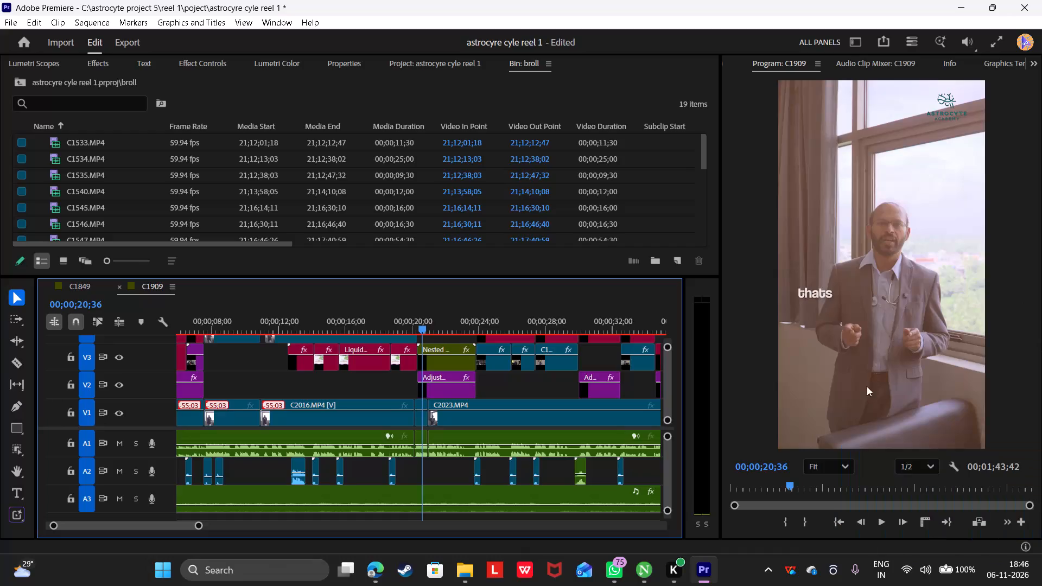
Close Adobe Premiere and save the changes to the project "astrocyre cyle reel 1".
left_click(1041, 0)
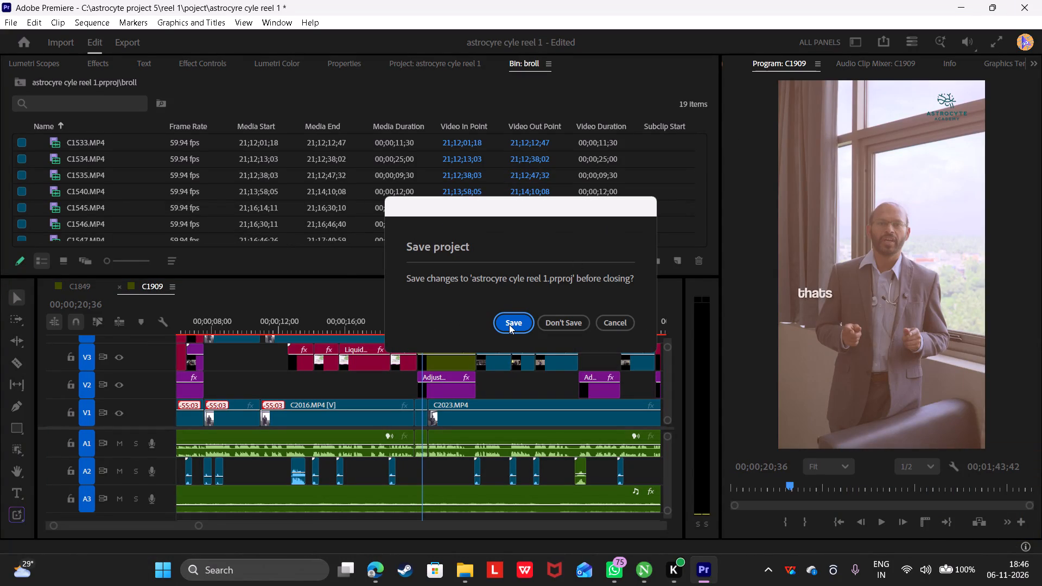
left_click(509, 324)
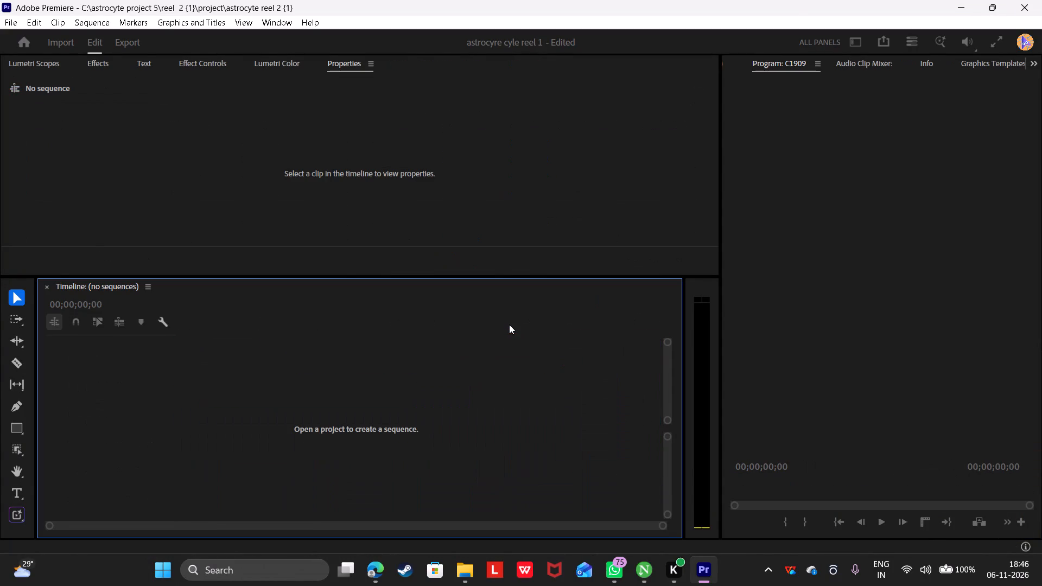
Refresh the finals folder in File Explorer.
left_click(470, 257)
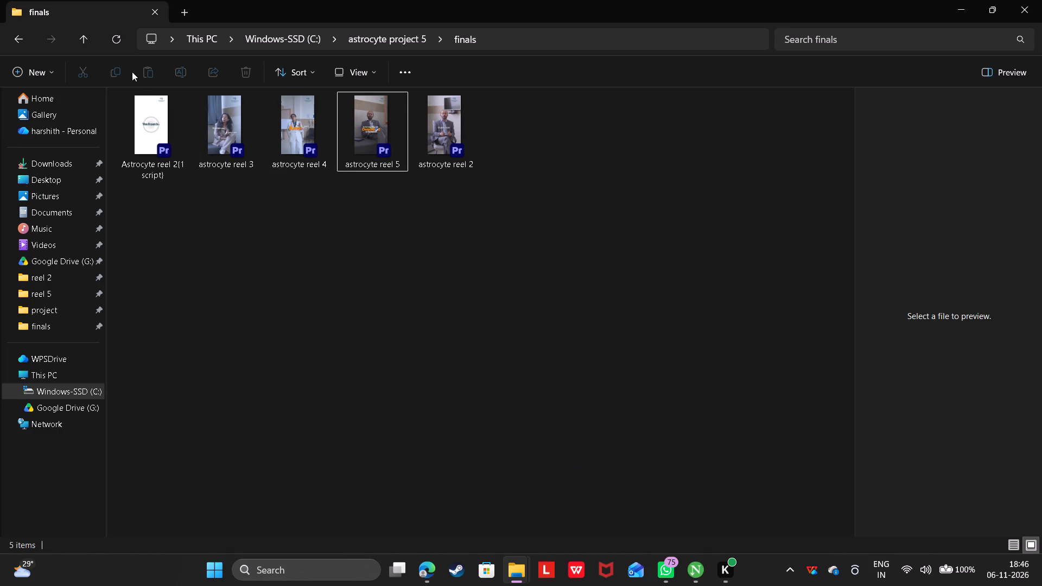
left_click(121, 39)
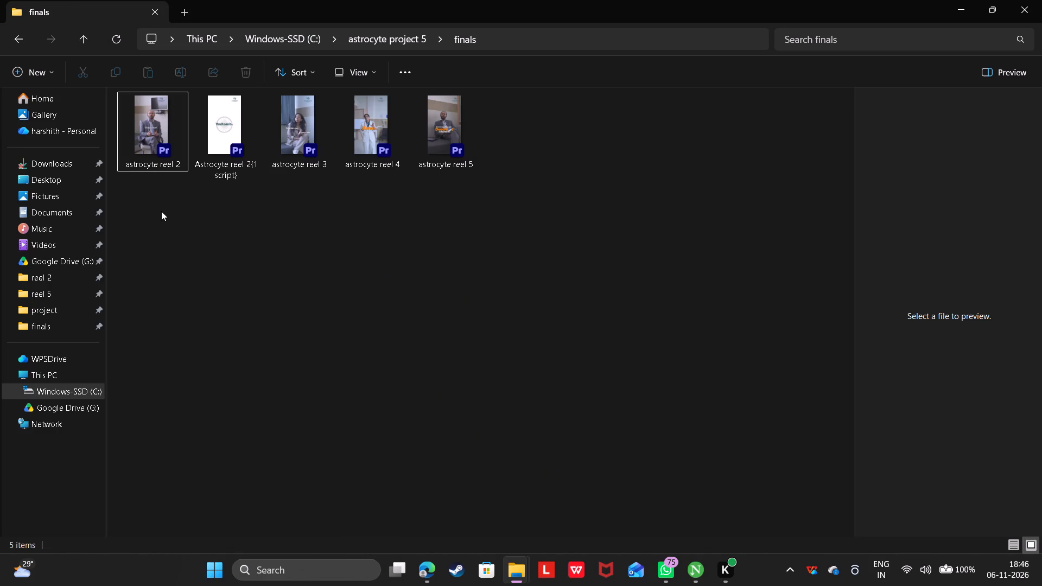
left_click_drag(161, 211, 425, 250)
left_click(425, 250)
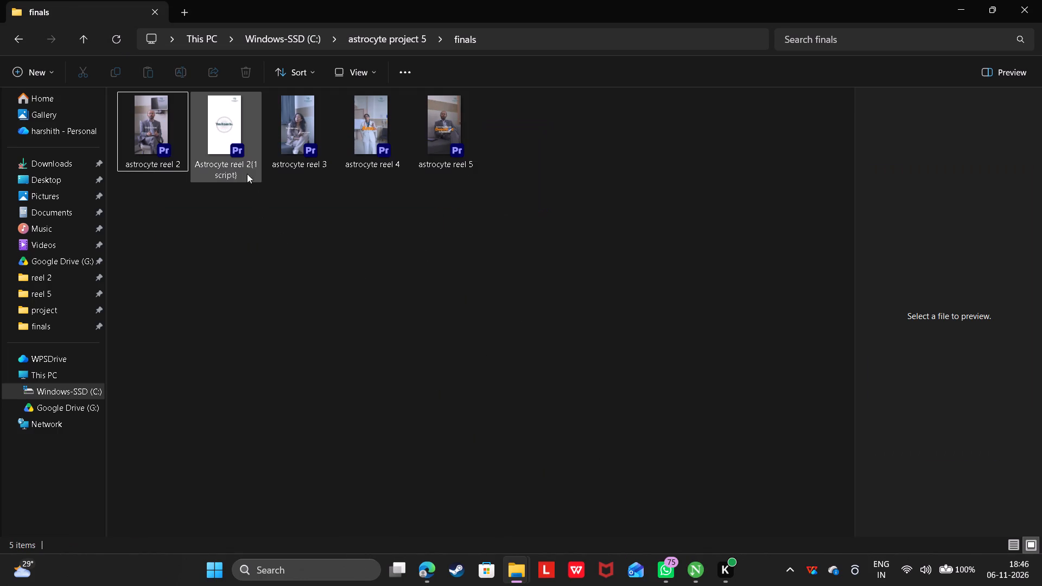
Rename the video "Astrocyte reel 2(1 script)" as "Astrocyte reel 1" and refresh the finals folder.
right_click(237, 163)
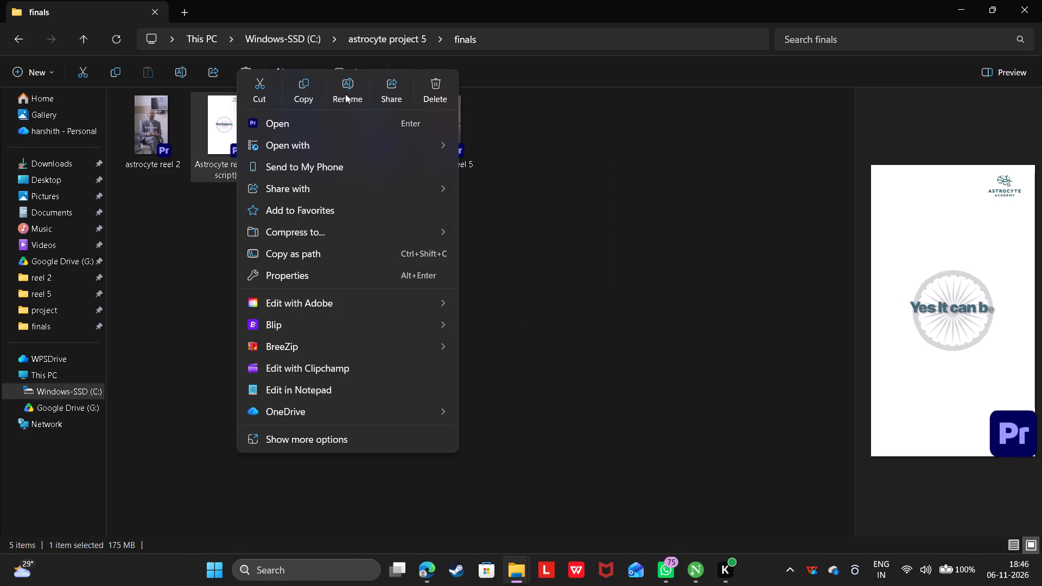
left_click(363, 85)
key("Right")
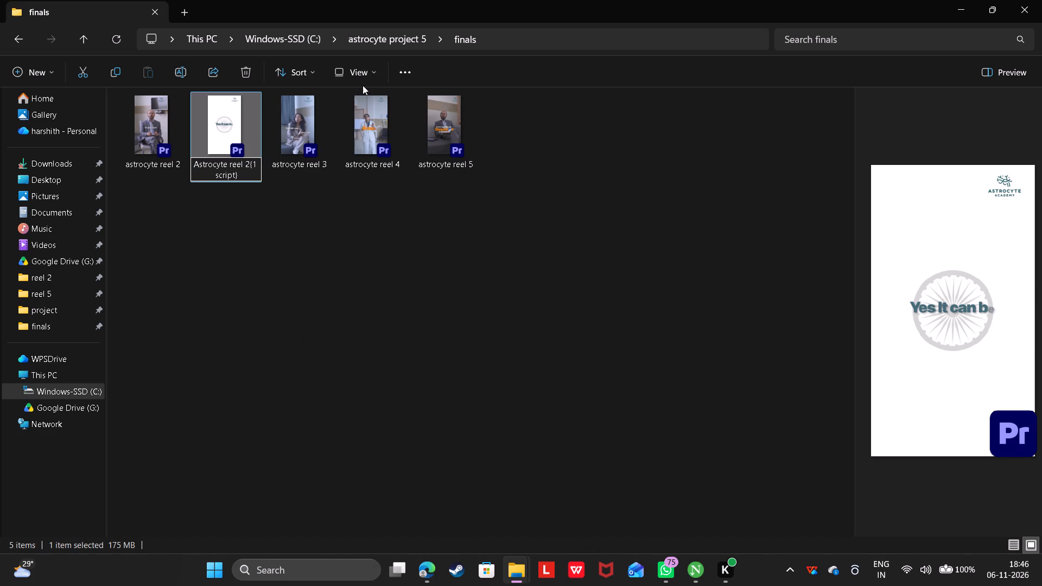
key("BackSpace")
key("BackSpace")
key("BackSpace")
key("BackSpace")
key("BackSpace")
key("BackSpace")
key("BackSpace")
key("BackSpace")
key("BackSpace")
key("BackSpace")
key("BackSpace")
key("1")
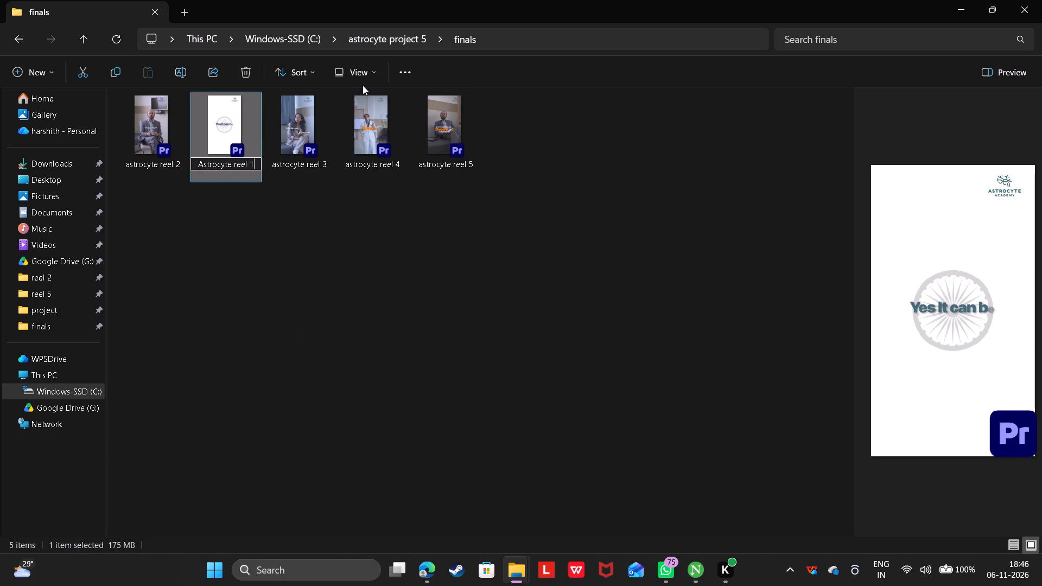
left_click(255, 311)
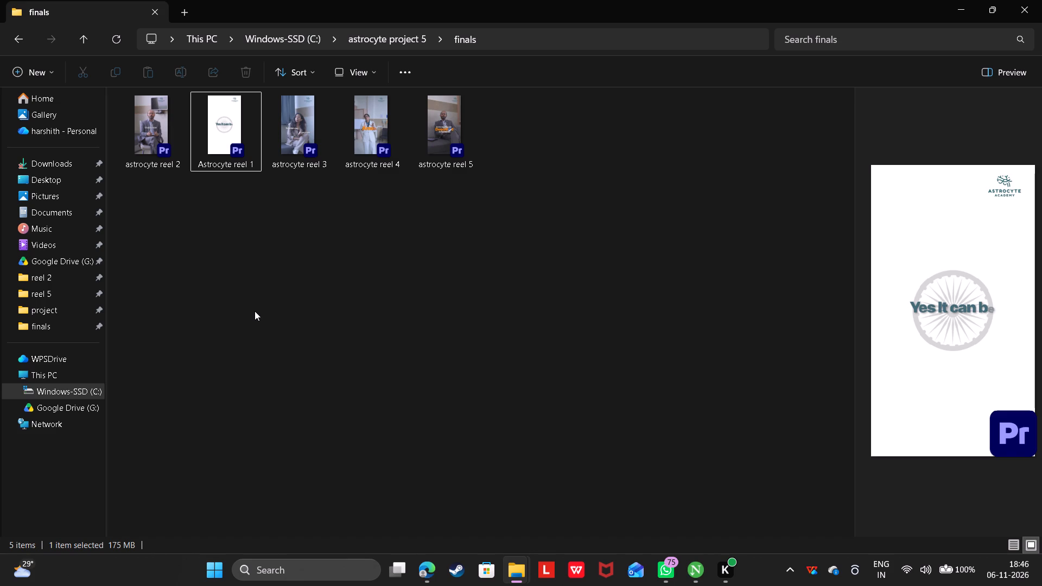
left_click(117, 36)
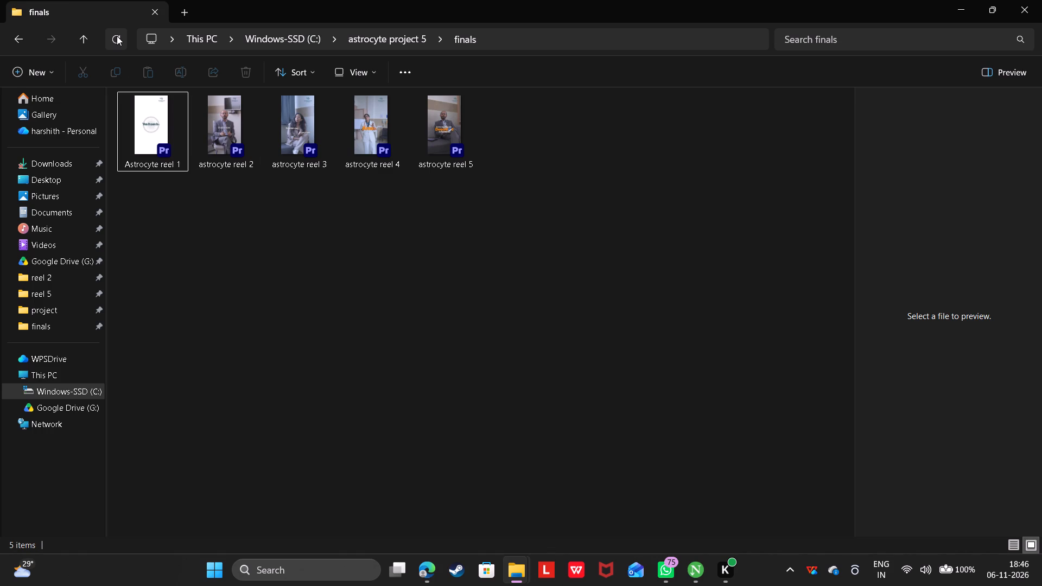
left_click(212, 244)
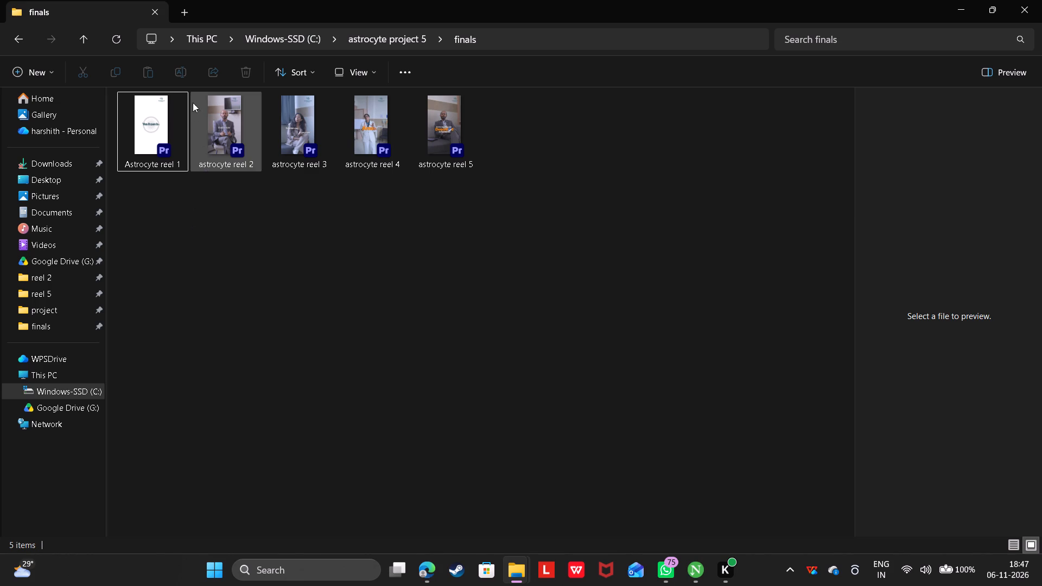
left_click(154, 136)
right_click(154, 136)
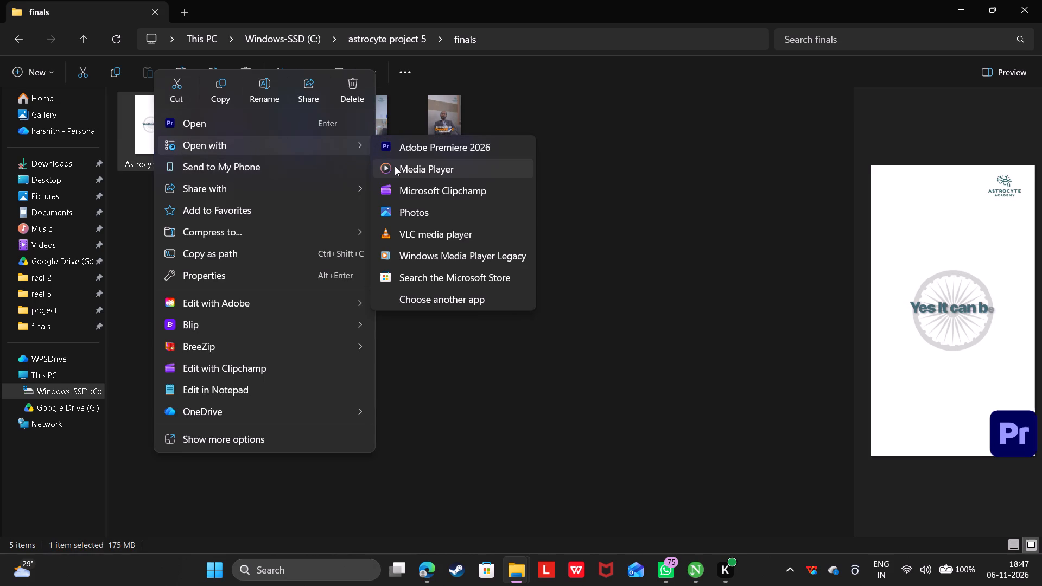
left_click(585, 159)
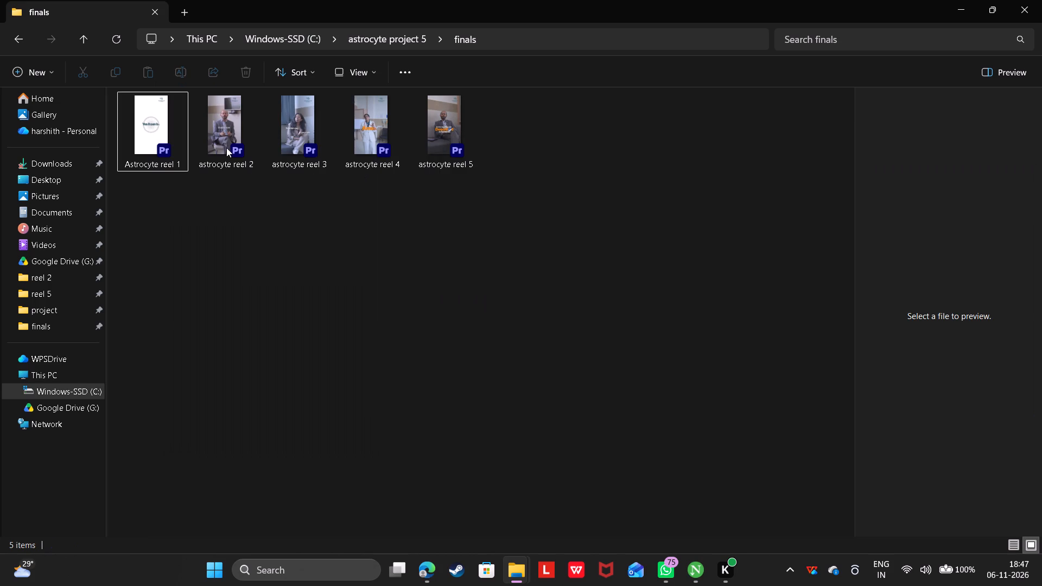
Bring up the choice of apps for opening the "astrocyte reel 2" video.
left_click(226, 148)
right_click(226, 148)
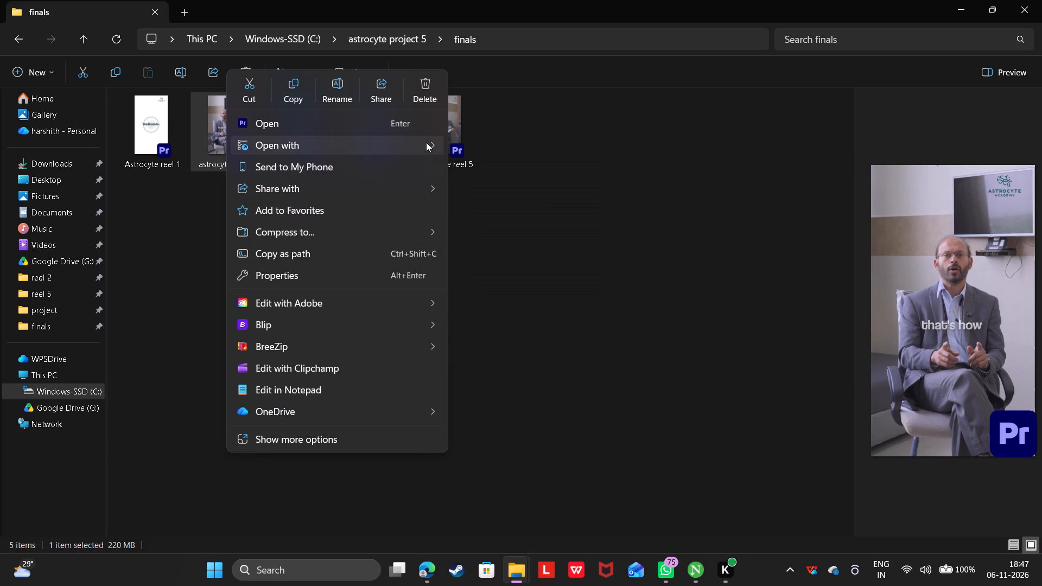
Open the "astrocyte reel 2" video from the finals folder in Media Player.
left_click(465, 164)
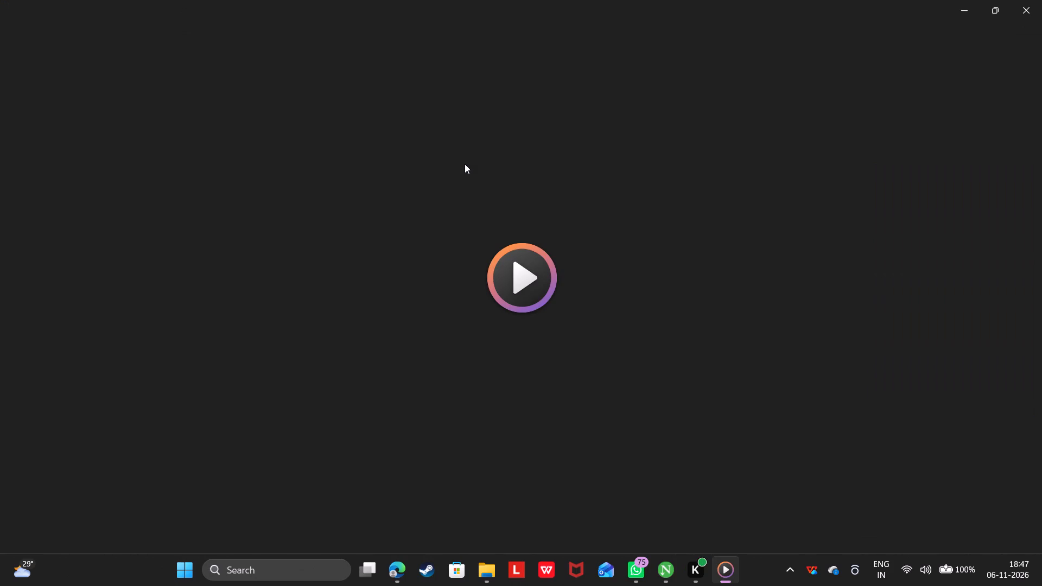
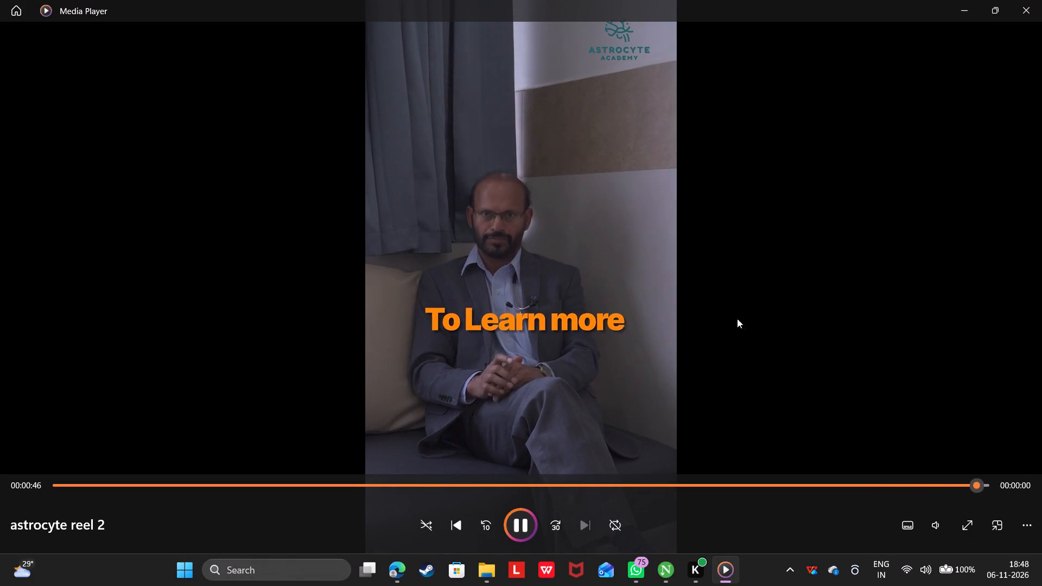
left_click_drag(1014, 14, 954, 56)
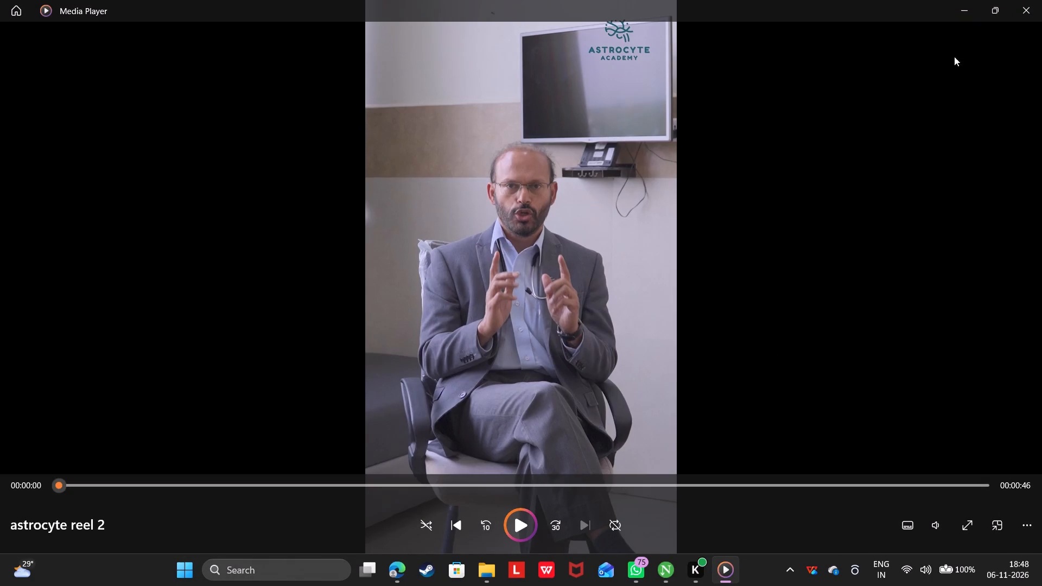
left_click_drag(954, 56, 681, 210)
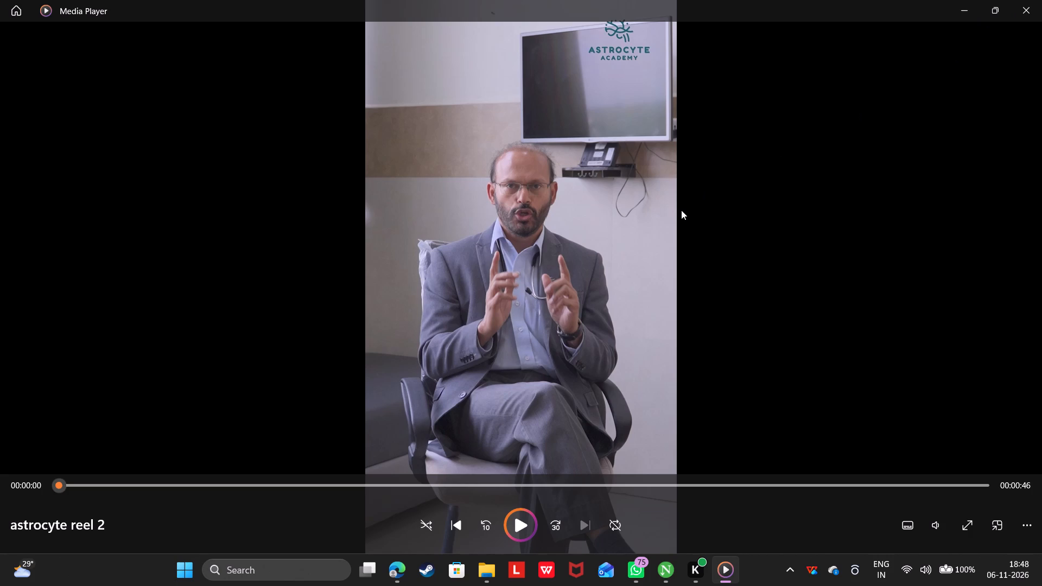